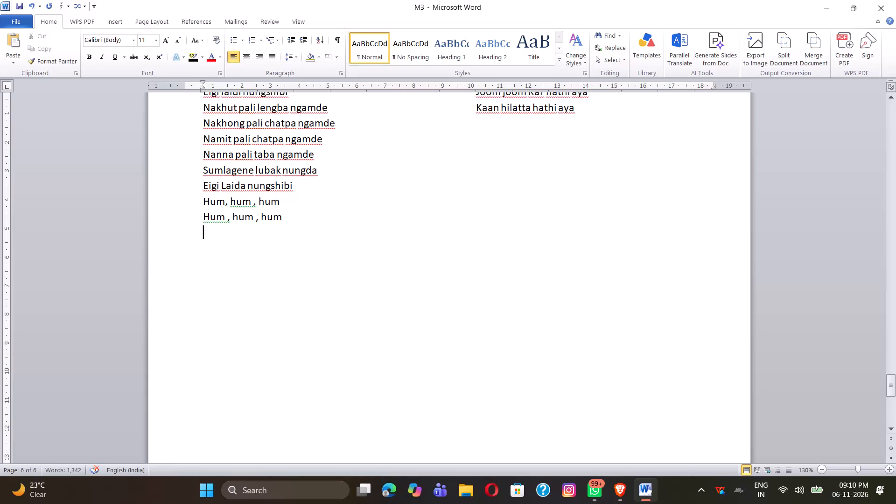
Leave a blank line below the last "Hum , hum , hum" line and enter the heading "Science".
key(Return)
key(shift+a)
key(BackSpace)
text(Science)
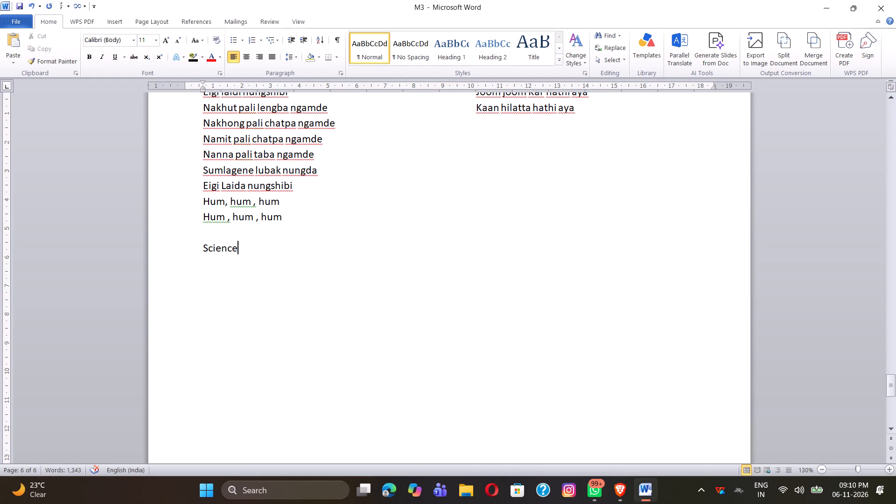
Make the heading "Science" bold.
click(204, 247)
click(229, 252)
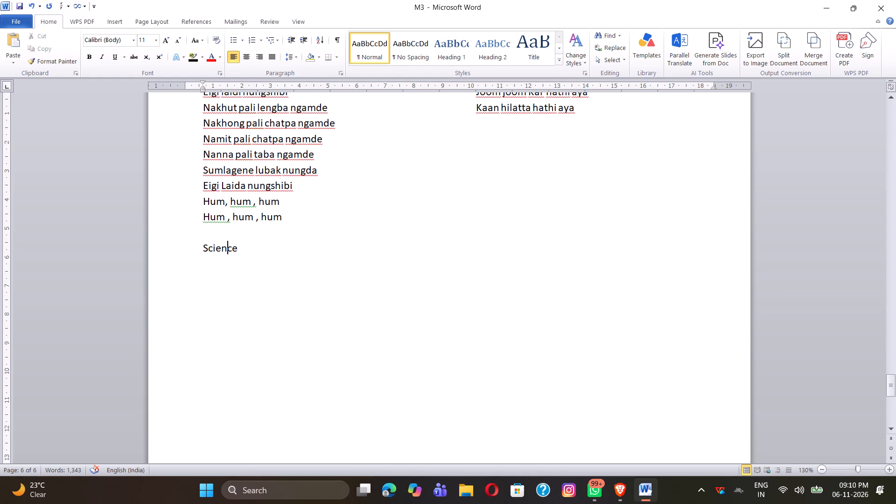
click(204, 248)
click(204, 248)
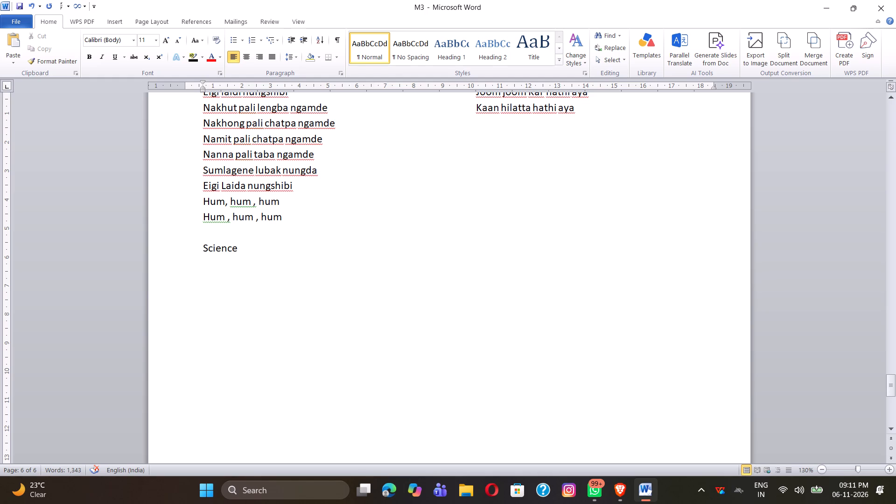
click(208, 251)
drag(208, 251, 227, 253)
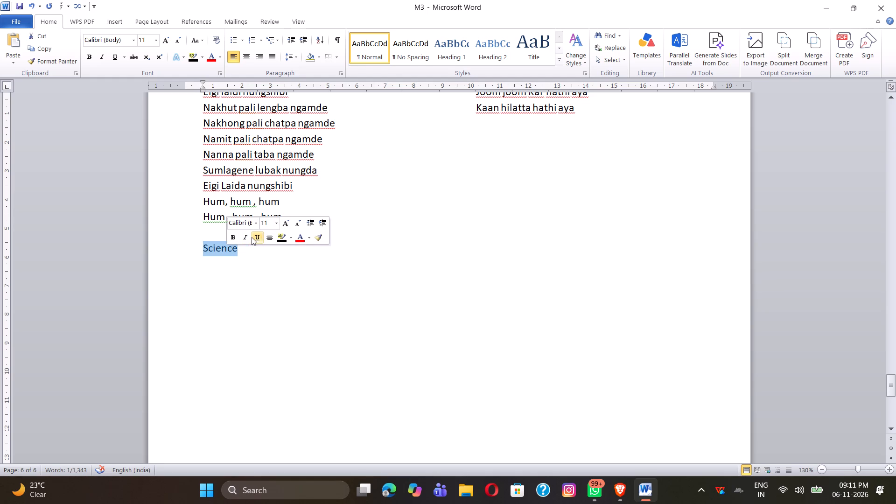
click(231, 238)
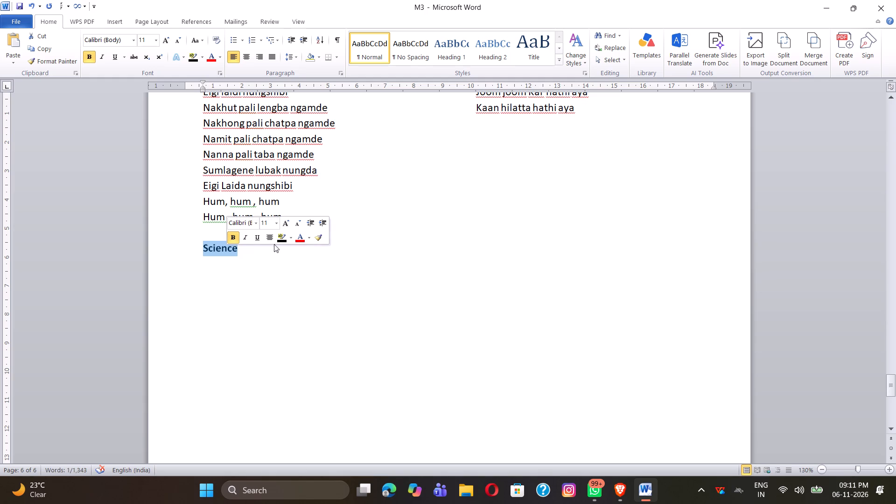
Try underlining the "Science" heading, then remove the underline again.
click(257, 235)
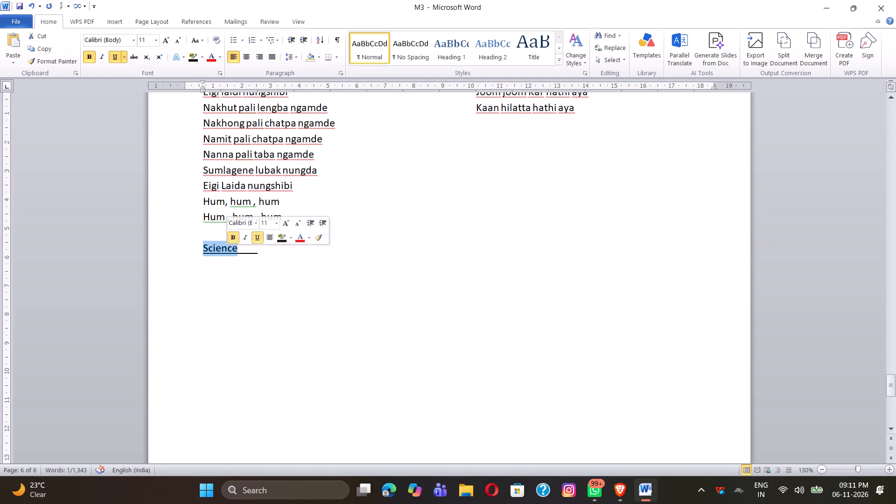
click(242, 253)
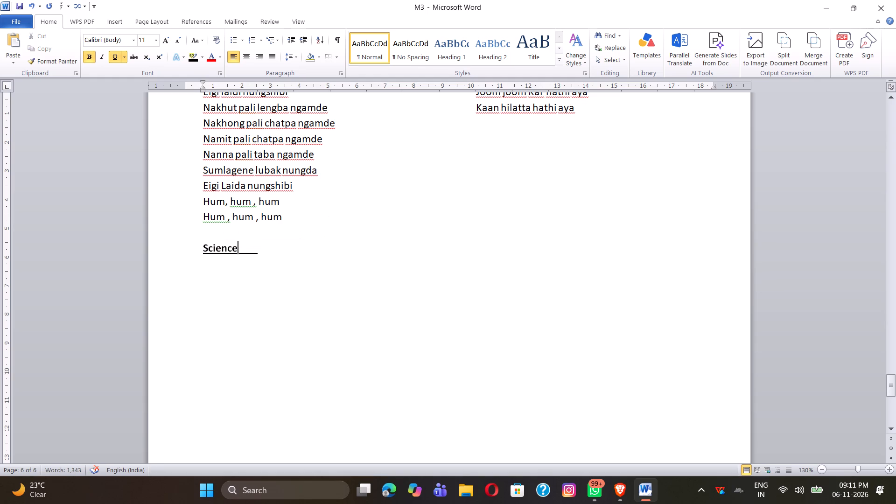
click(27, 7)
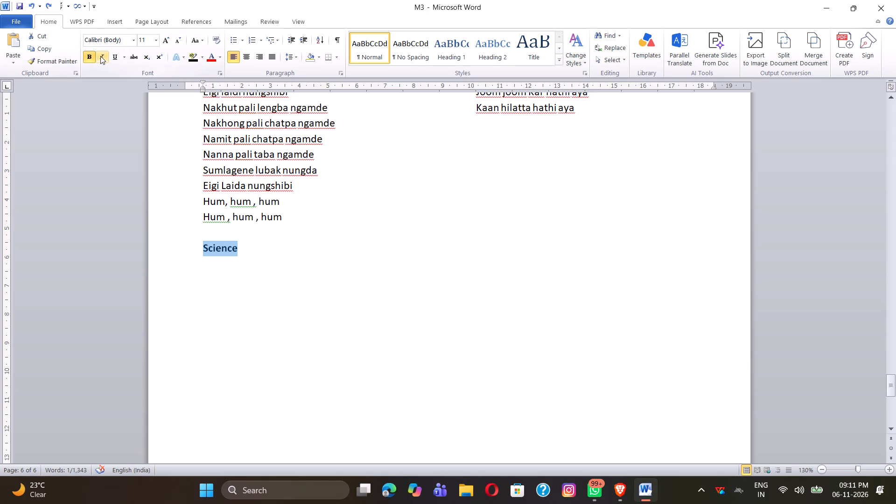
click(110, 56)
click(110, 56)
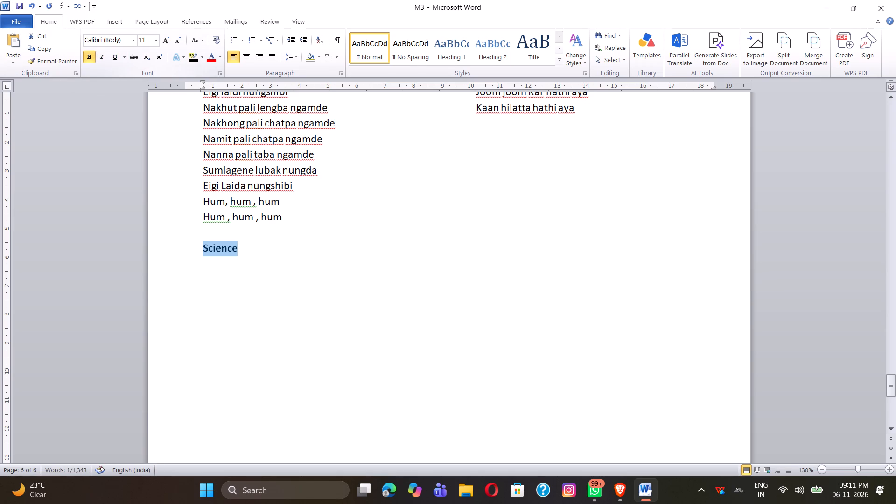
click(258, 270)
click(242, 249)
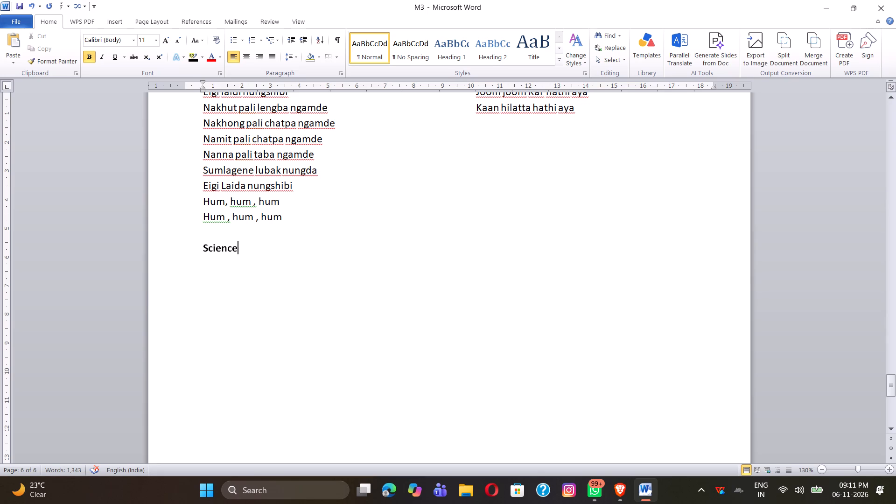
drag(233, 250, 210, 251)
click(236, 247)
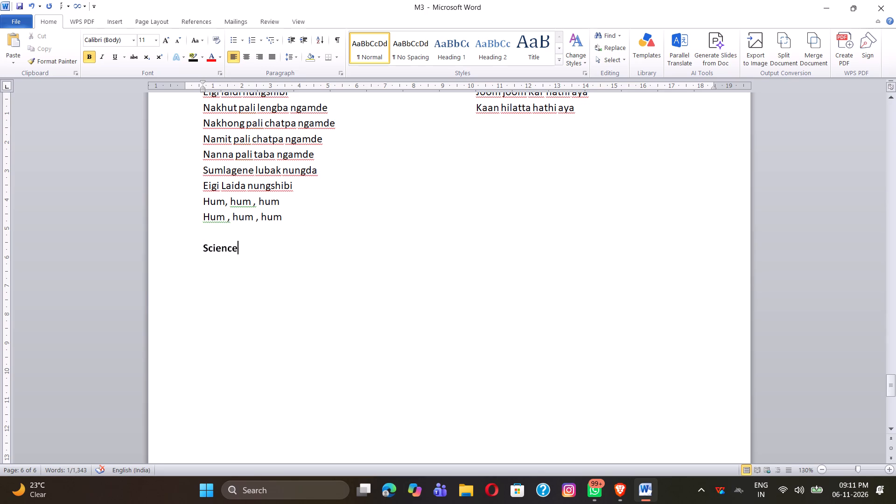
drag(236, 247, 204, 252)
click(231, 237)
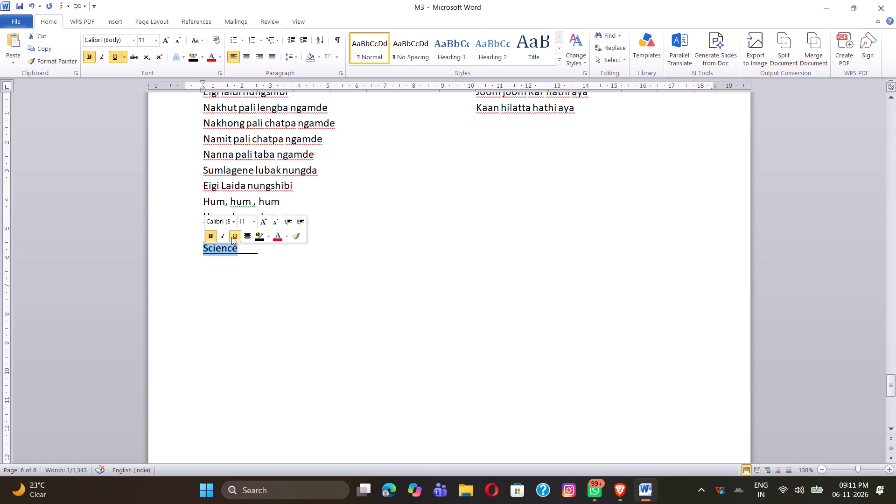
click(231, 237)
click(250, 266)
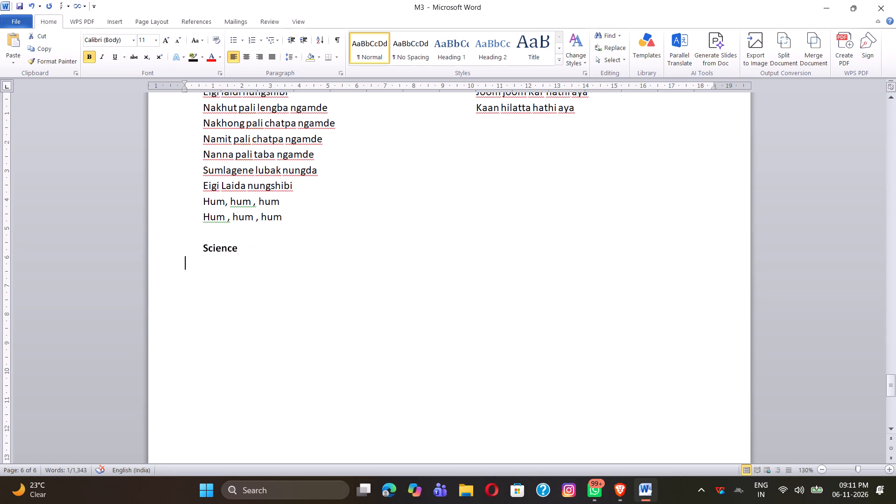
Append ":-" to the "Science" heading and start a new line below it.
click(244, 252)
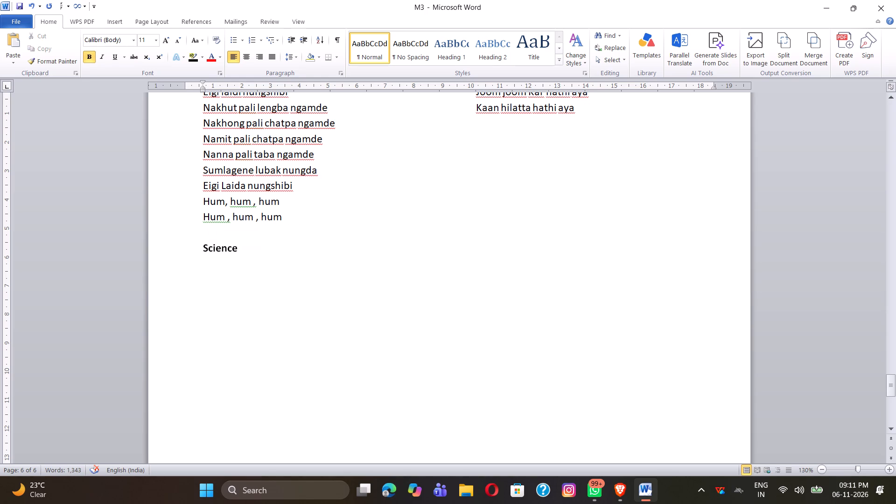
text(:-)
key(Return)
Start a 1., 2., 3. numbered list below the "Science:-" heading and make its number non-bold.
drag(85, 52, 219, 188)
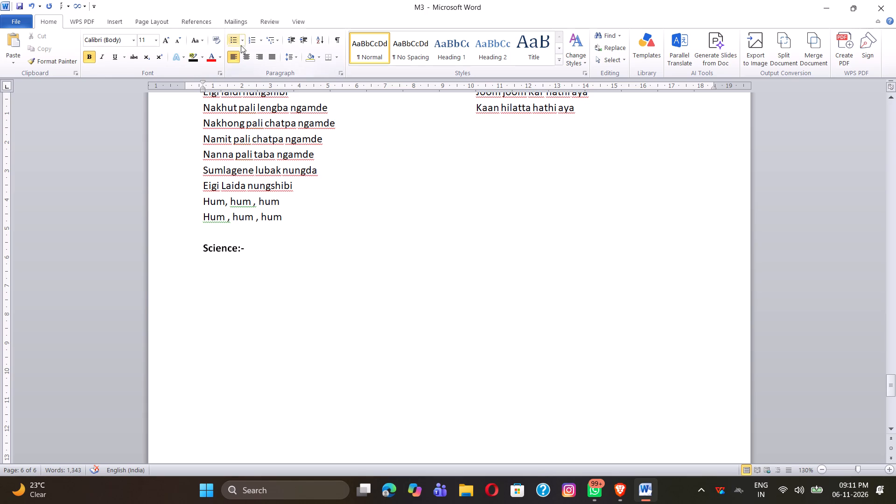
click(261, 44)
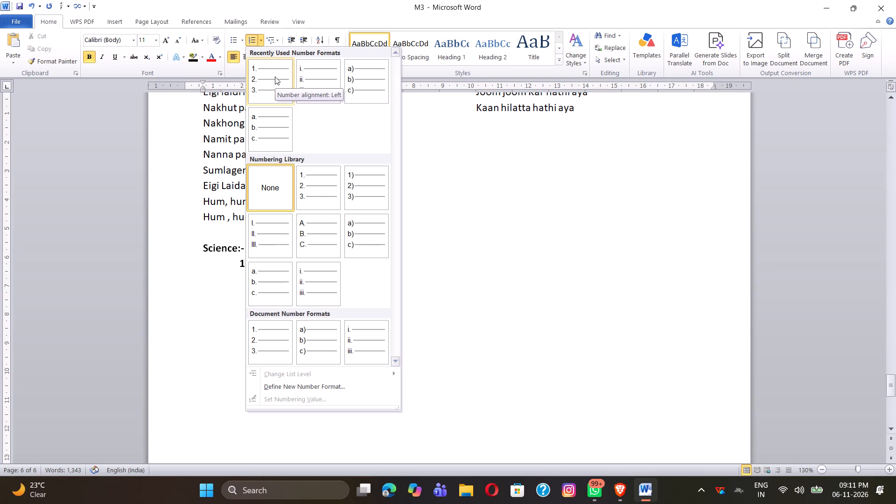
click(275, 77)
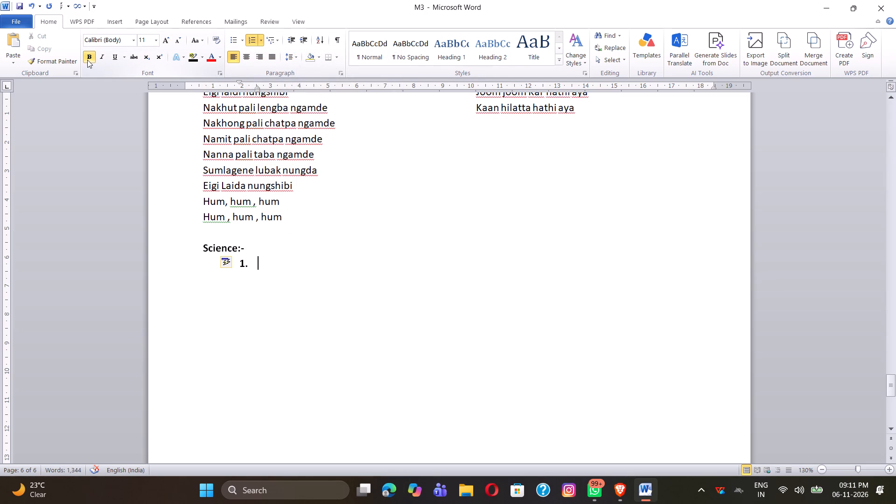
click(87, 60)
click(246, 262)
click(88, 57)
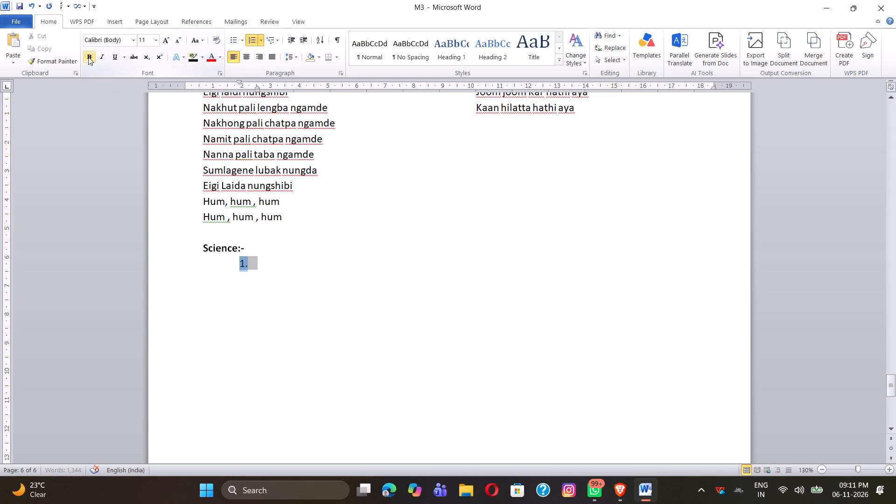
Shift the numbered list's indent leftward so its number sits almost flush with the start of the "Science:-" heading.
click(279, 223)
click(247, 264)
drag(244, 264, 211, 264)
drag(211, 264, 210, 264)
drag(217, 264, 203, 263)
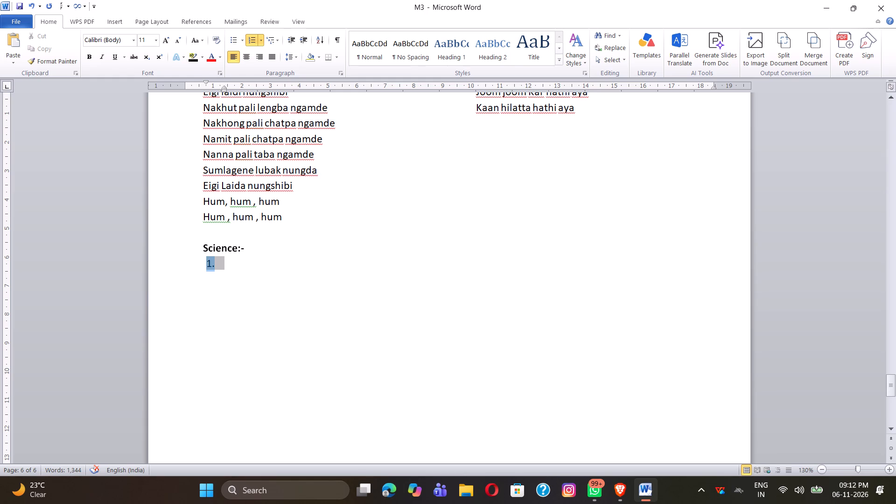
Enter "Write" as the start of list item 1 and remove its bold formatting.
click(230, 263)
text(Write)
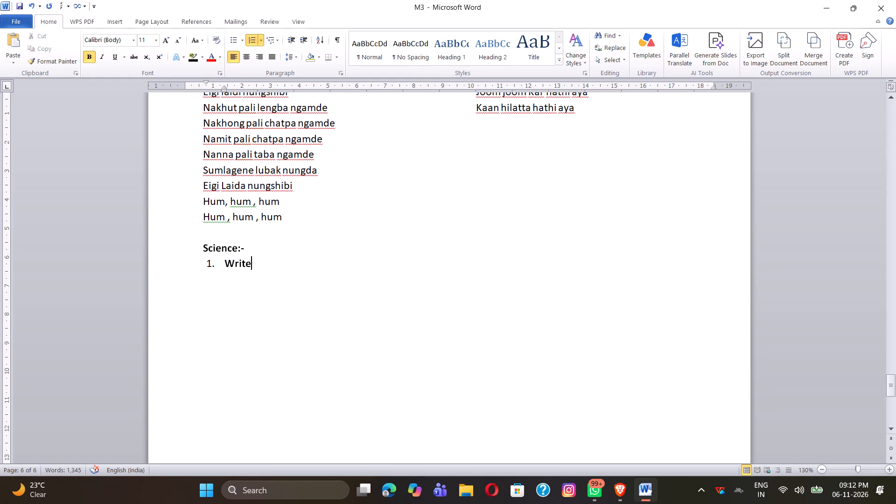
drag(249, 267, 231, 266)
drag(231, 266, 226, 266)
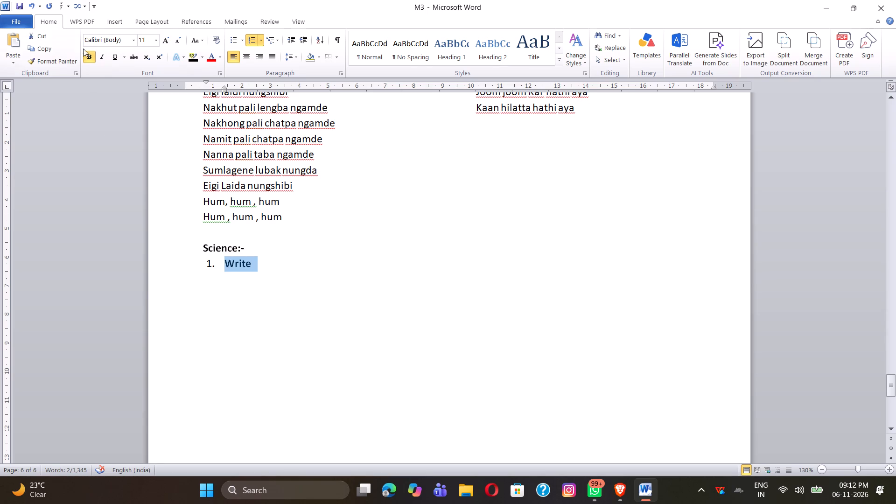
click(86, 53)
click(261, 264)
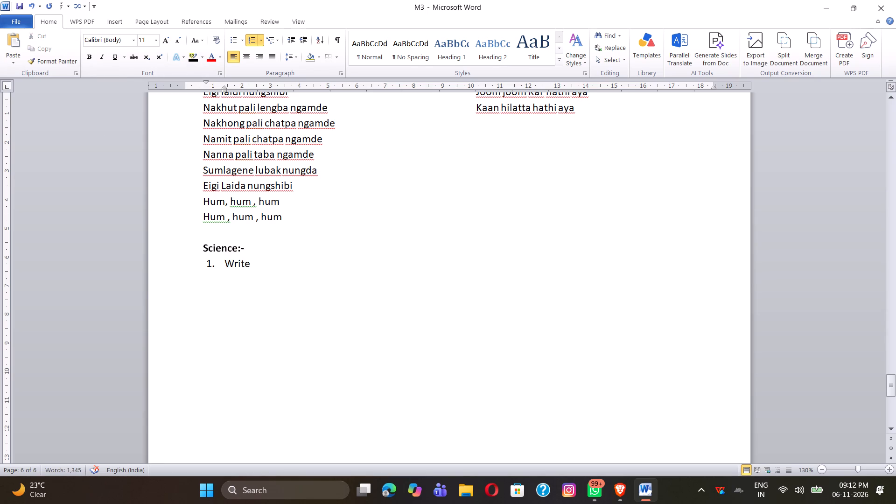
Complete the first question with "5 birds." after "Write".
key(space)
key(5)
key(space)
text(birds)
key(period)
Add the answer label "Ans:-" after "Write 5 birds.", separated from the question by four spaces.
key(space)
text(Ans:-)
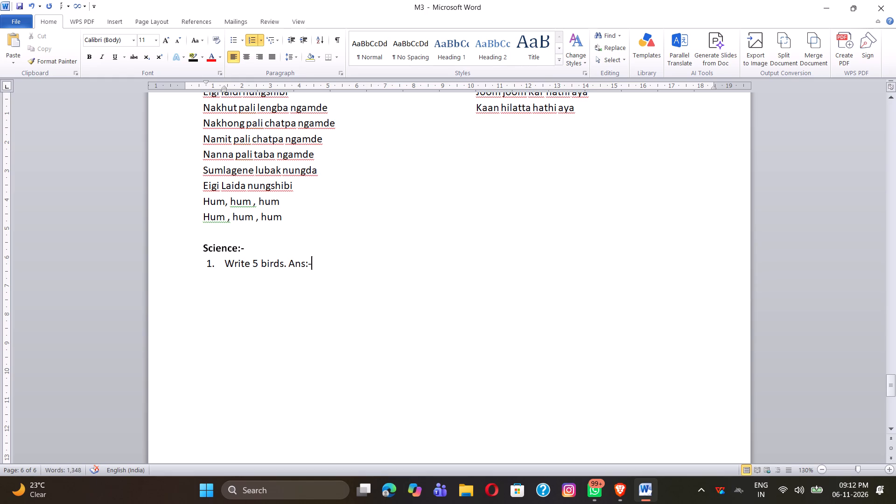
key(Left)
key(Left)
key(Left)
key(Left)
key(Left)
key(space)
key(space)
key(space)
key(Right)
key(Right)
key(Right)
key(Right)
key(Right)
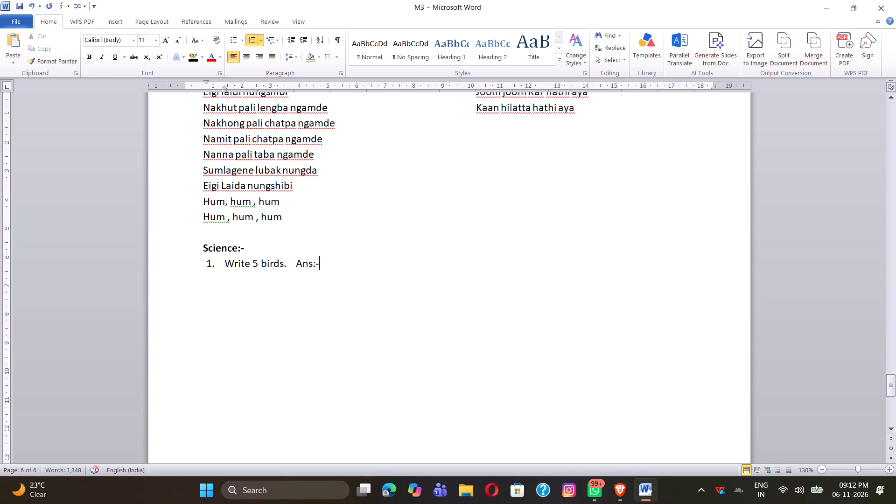
Enter "Crow, Parrot, Peacock, Owl, Pigeon" as the answer to question 1.
key(space)
text(Crow)
key(comma)
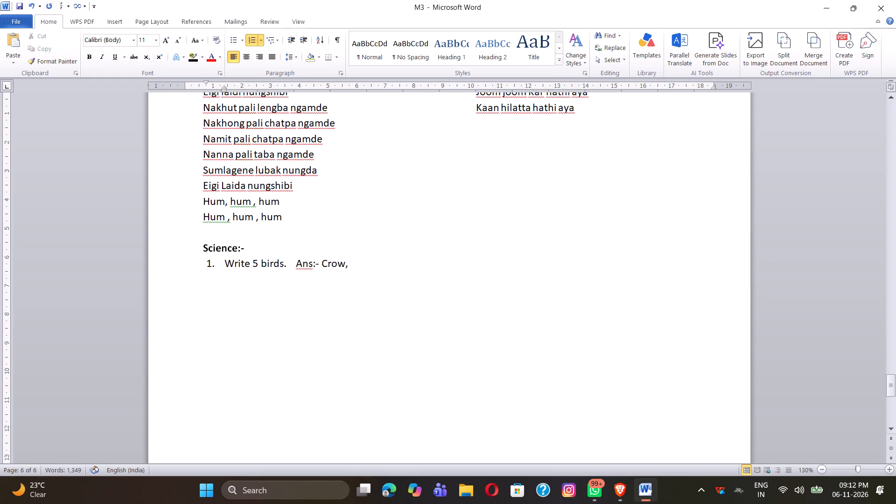
key(space)
text(Parrot)
text(, Peac)
text(ock)
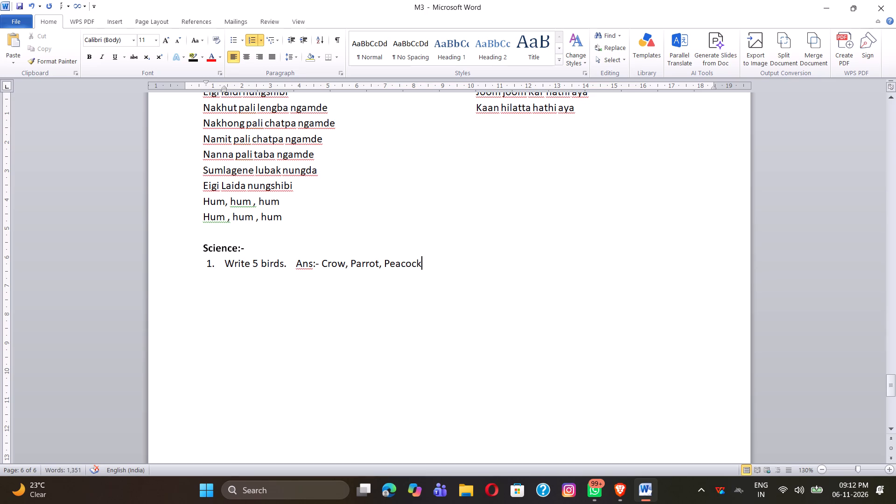
text(, Owl)
text(, Pi)
text(geon)
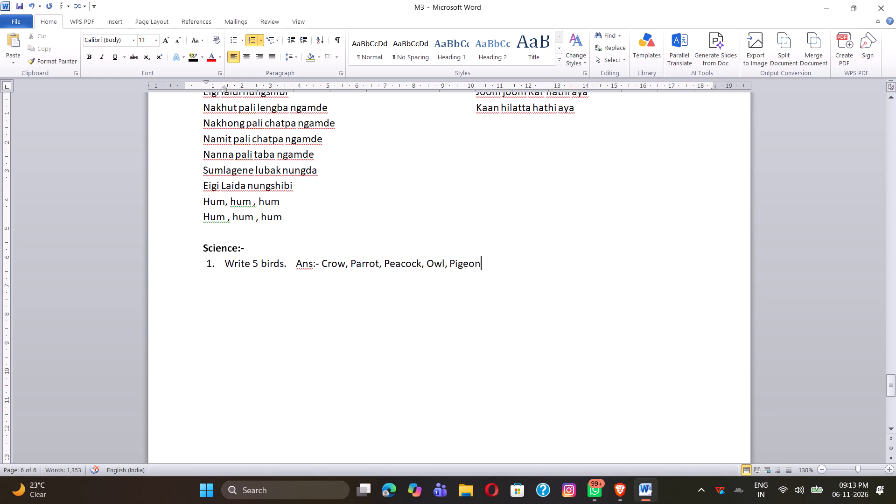
Add list item 2 with the question "Who guard our homes?".
key(Return)
text(Who)
key(space)
text(guard)
key(space)
text(our)
key(space)
text(homes)
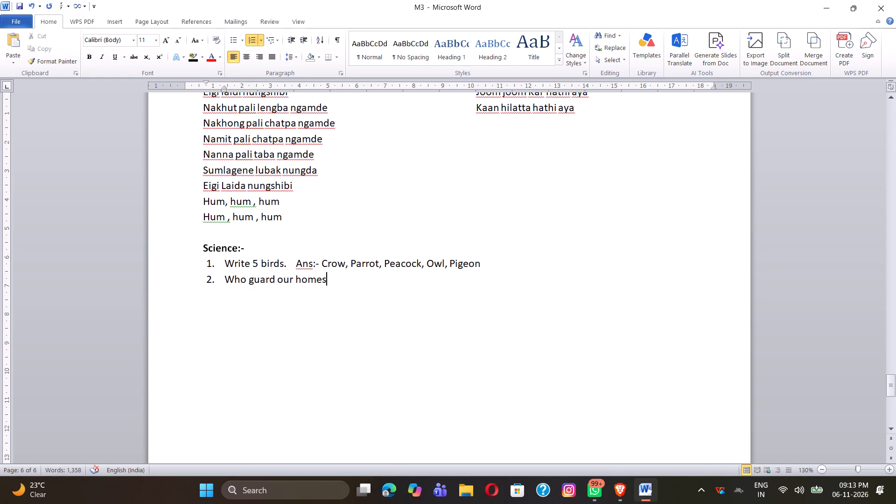
key(shift+question)
Add the answer "Ans:- Dog guard our homes." after question 2, separated from the question by four spaces.
key(space)
key(space)
key(space)
key(space)
text(an)
key(BackSpace)
key(BackSpace)
text(An)
text(s:-)
key(space)
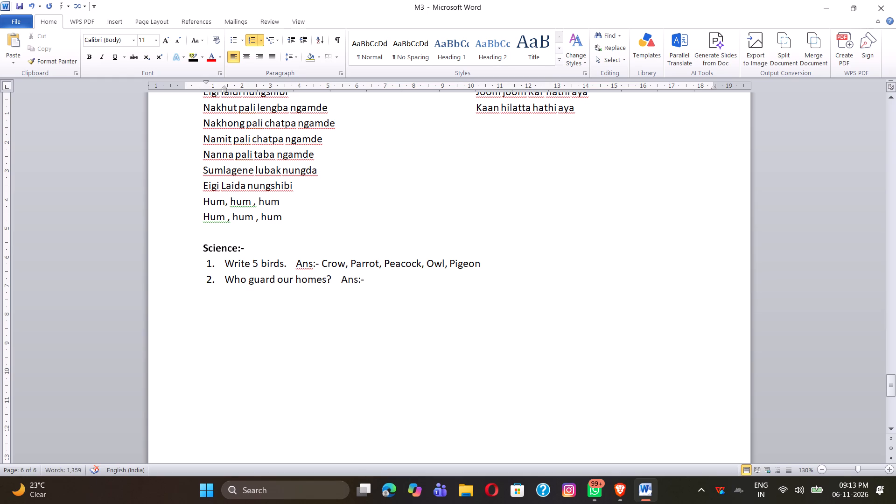
text(Dog guard)
key(space)
text(our)
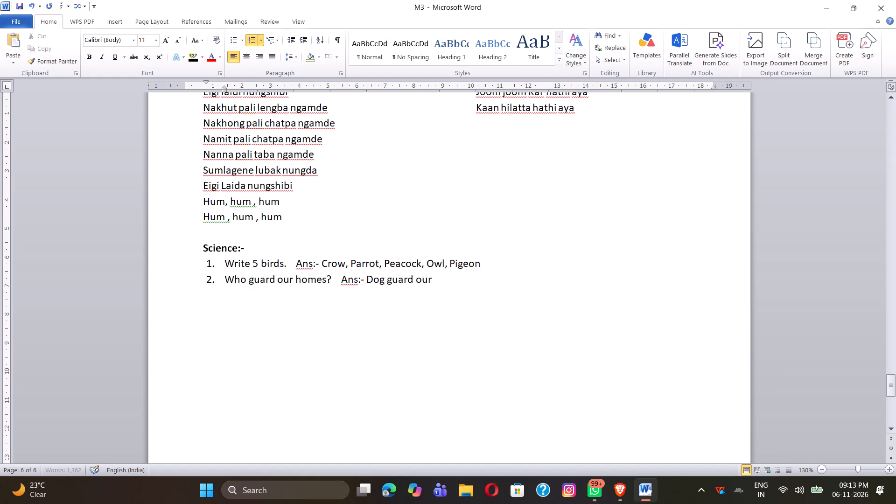
key(space)
text(homes)
key(period)
Add list item 3 with the text "Fill in the missing letter.".
key(Return)
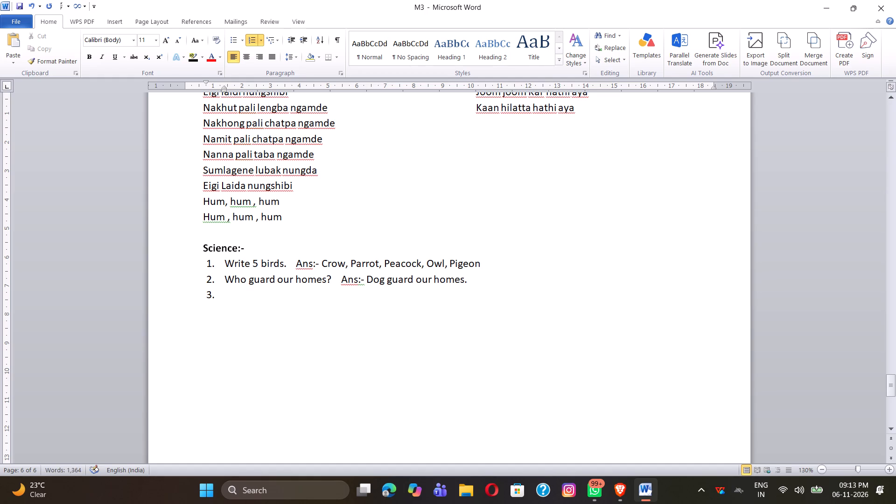
text(Fill in the)
key(space)
text(missing)
key(space)
text(letter)
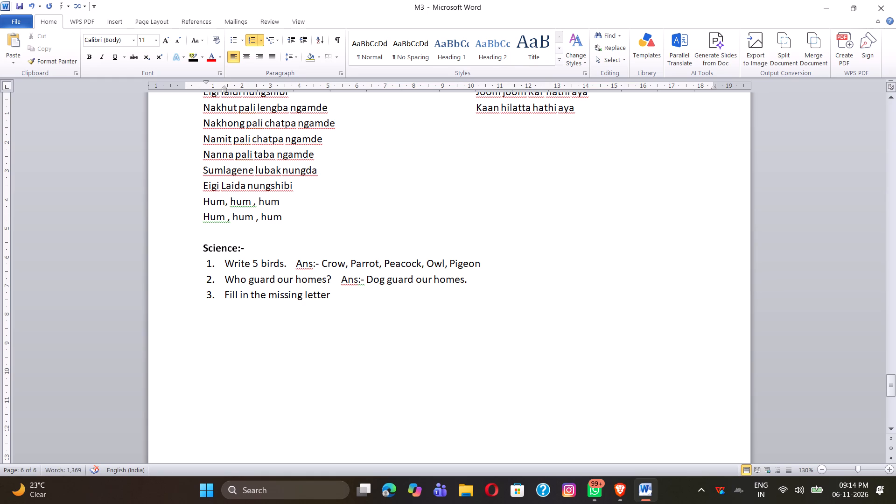
key(period)
Add an unnumbered line under item 3 reading "i) D U C K", with all letters of the word in capitals.
key(Return)
key(BackSpace)
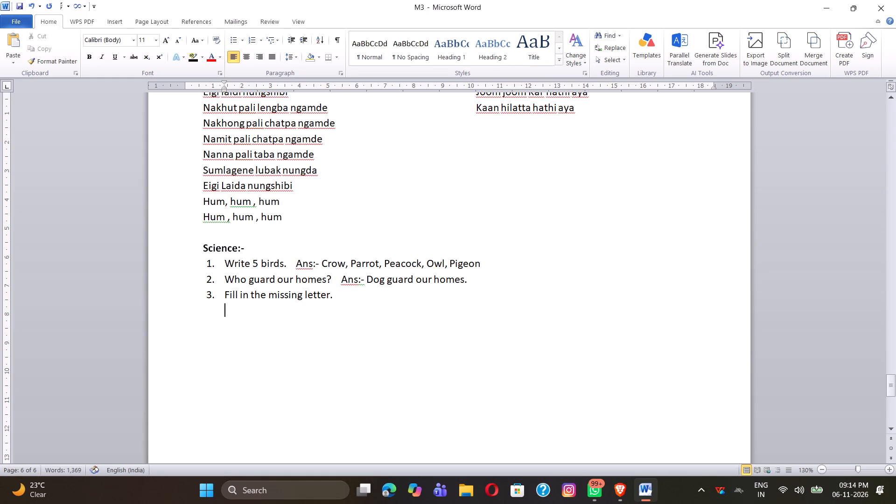
text(i))
key(space)
text(D u C K)
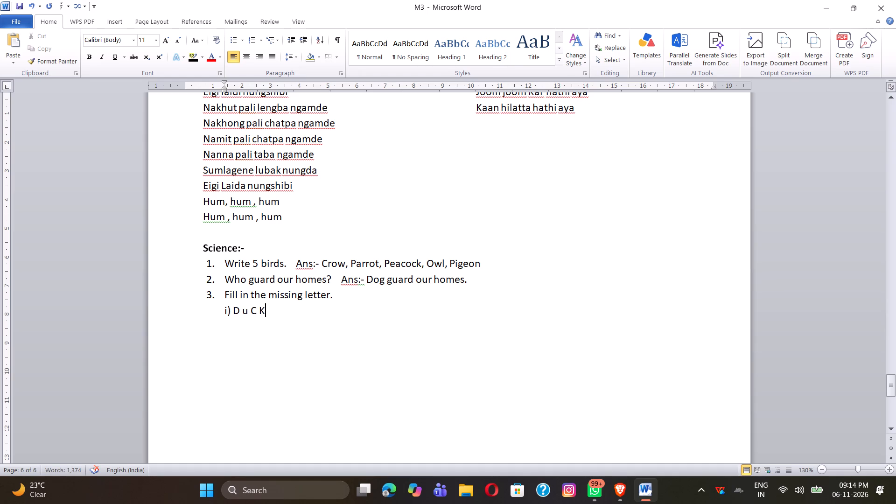
key(Left)
key(Left)
key(Left)
key(Left)
key(BackSpace)
key(shift+u)
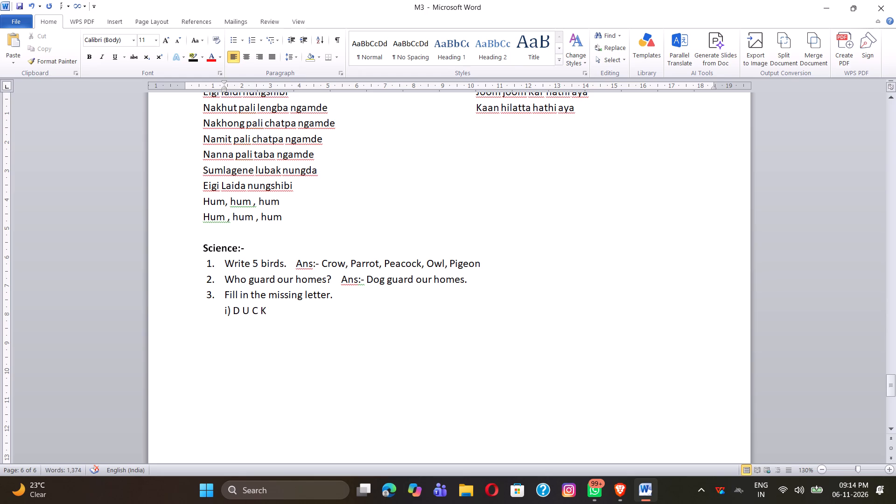
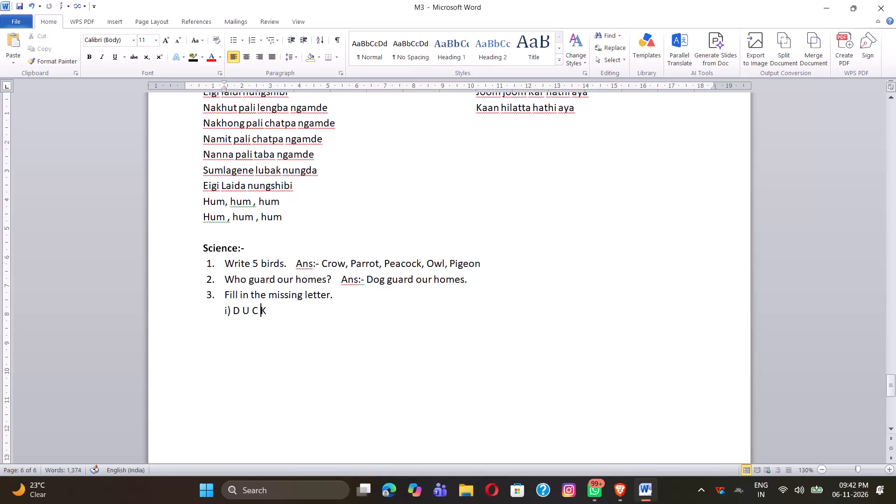
Add "ii) S H A R K" in spaced capitals after D U C K on the same line, separated by a tab.
key(Right)
key(Tab)
text(ii))
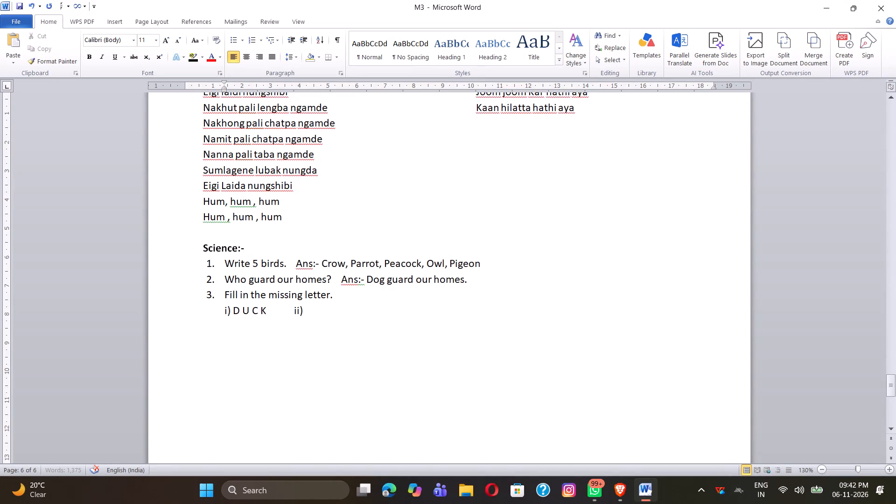
key(space)
key(shift+s)
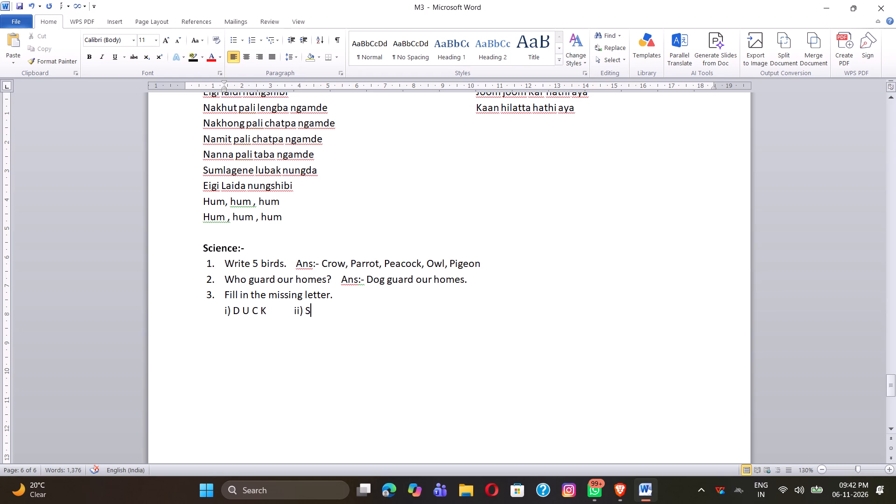
key(space)
text(H A)
key(space)
text(R K)
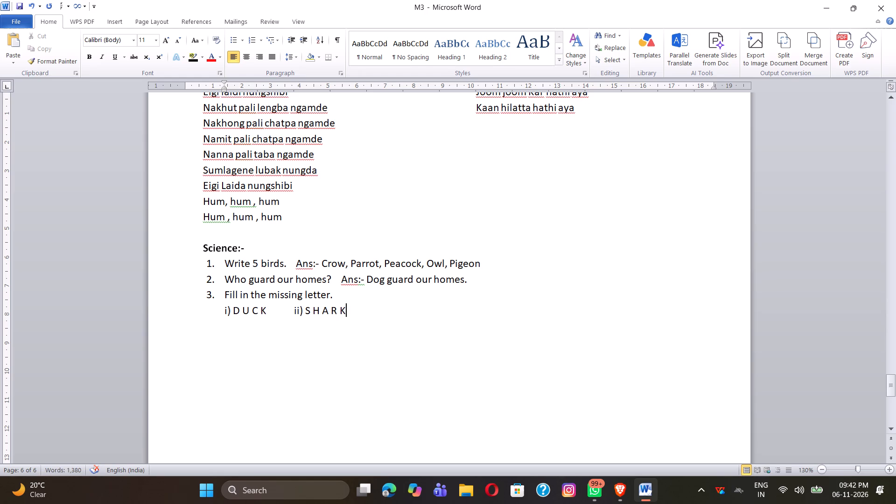
Add "iii) C R O W" in spaced capitals after S H A R K on the same line, separated by a tab.
key(Tab)
text(iii))
key(space)
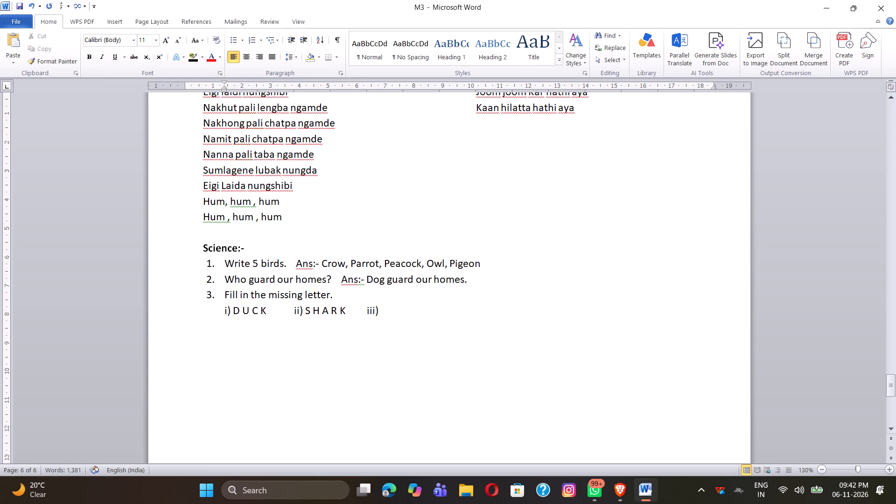
text(C T)
key(BackSpace)
key(space)
text(R O W)
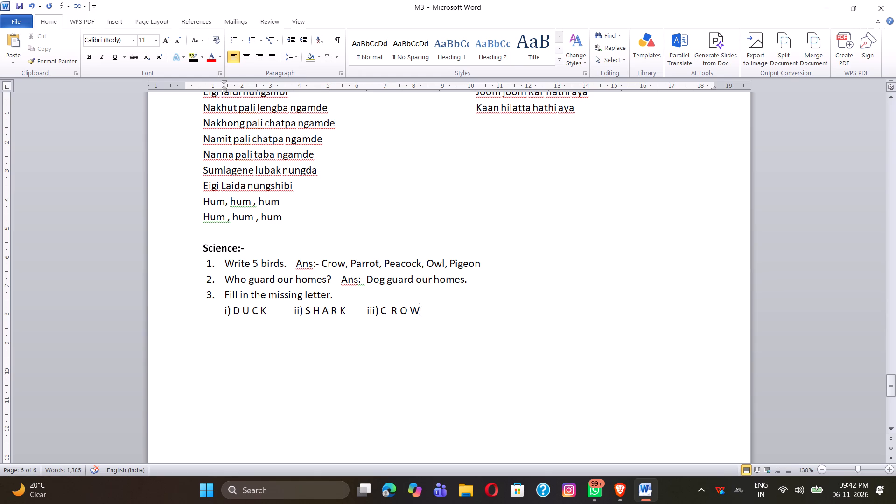
Add "iv) E A G L E" in spaced capitals after C R O W on the same line, separated by a tab.
key(Tab)
text(iv))
key(space)
text(E A G)
key(space)
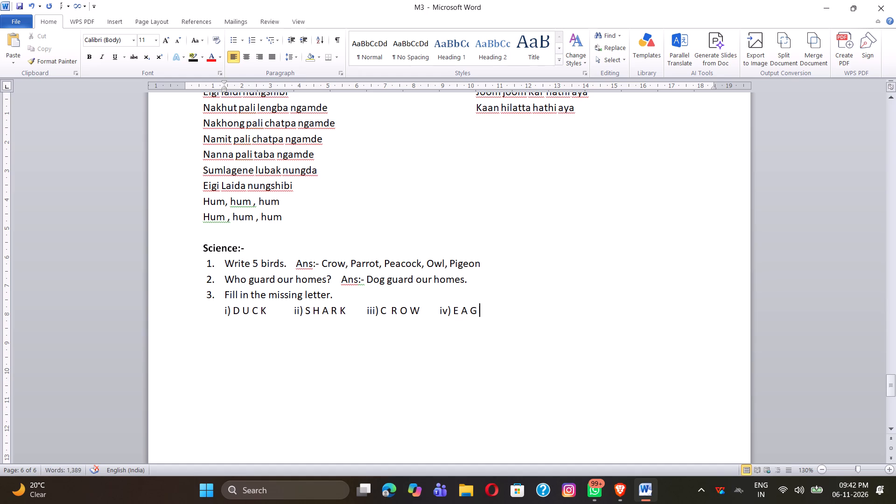
key(l)
key(space)
text(E)
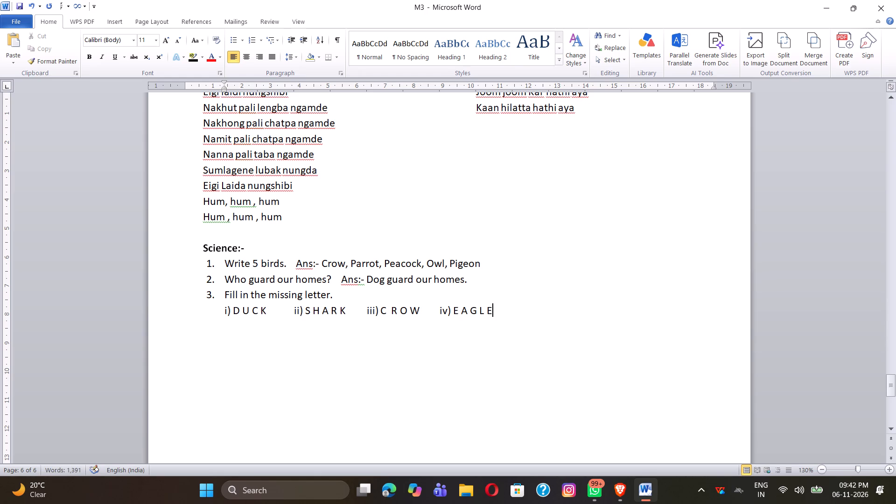
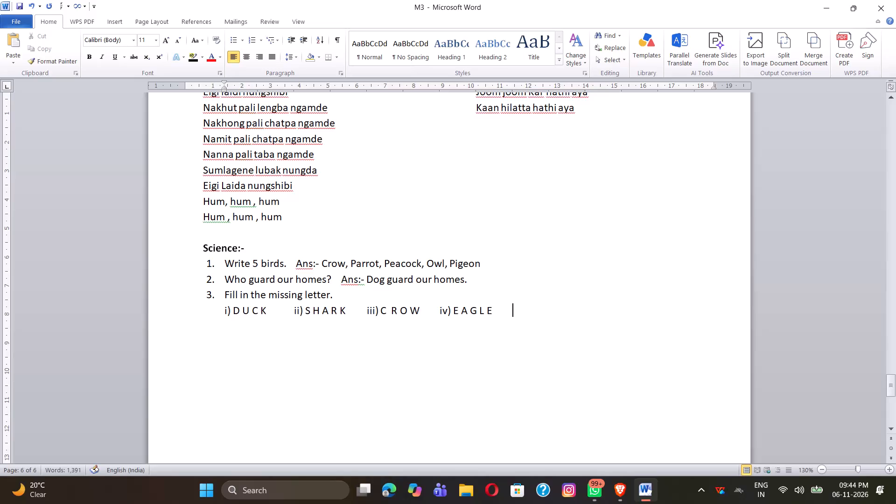
Add "v) P E A C O C K" in spaced capitals after E A G L E on the same line.
key(shift+v)
key(shift+parenright)
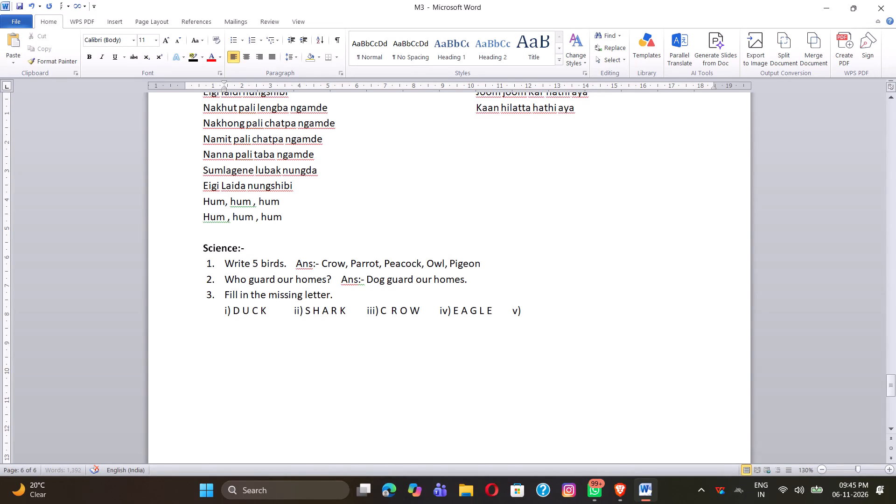
key(space)
text(P E A)
key(space)
text(C O C K)
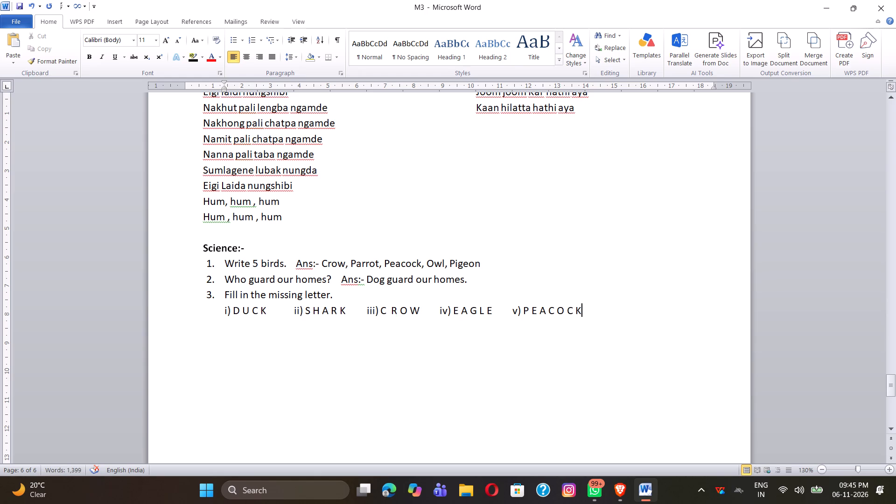
Add "vi) B O A T" in spaced capitals after P E A C O C K on the same line, separated by two tabs.
key(Tab)
key(Tab)
key(shift+v)
key(shift+i)
key(shift+parenright)
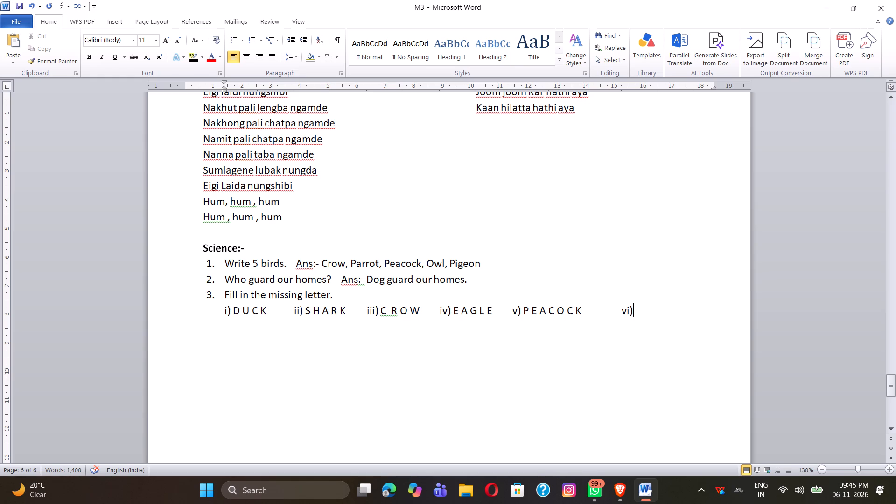
key(space)
key(shift+b)
key(BackSpace)
key(b)
key(space)
key(o)
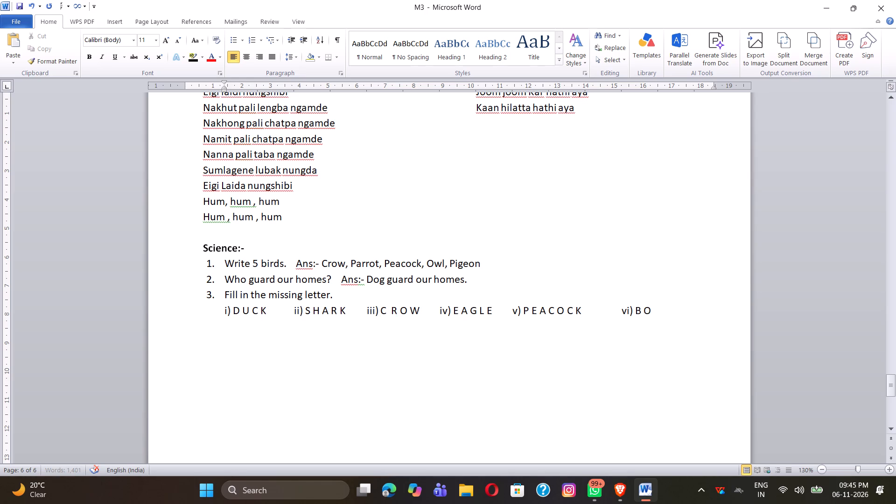
key(space)
text(A T)
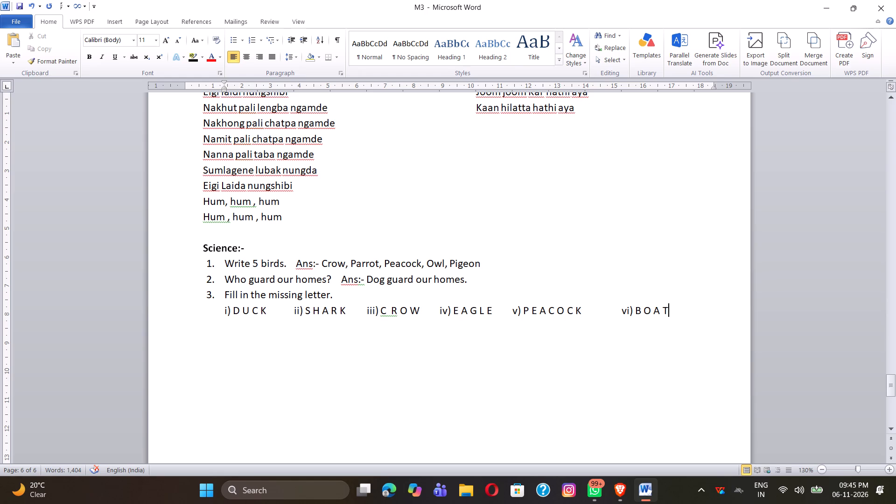
Underline the letter U in D U C K in the missing-letter exercise.
click(245, 310)
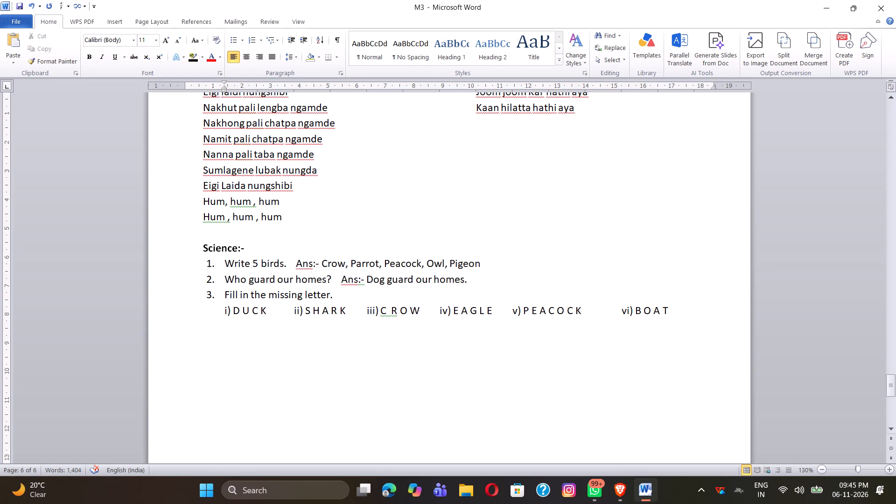
click(245, 310)
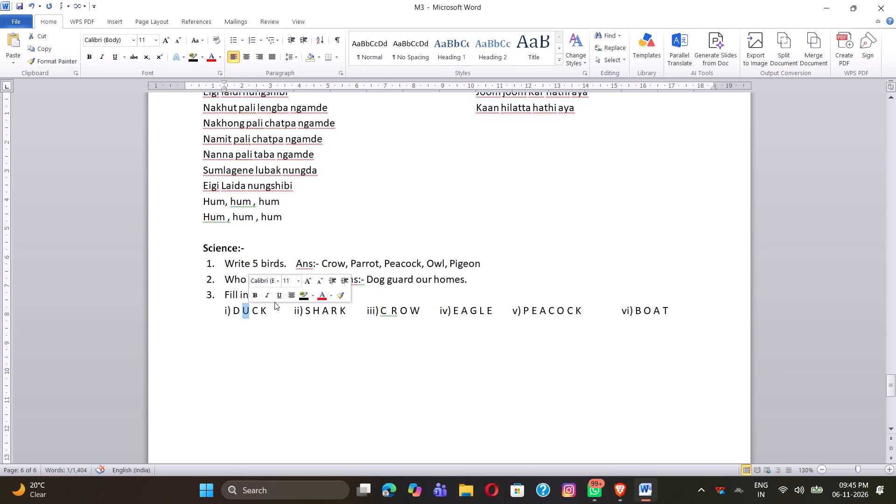
click(284, 298)
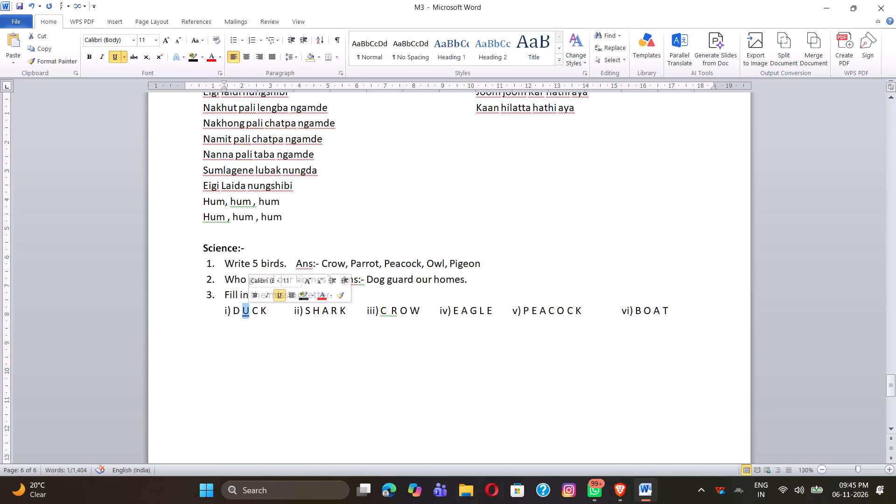
Underline the letters H and R in S H A R K in the missing-letter exercise.
click(319, 315)
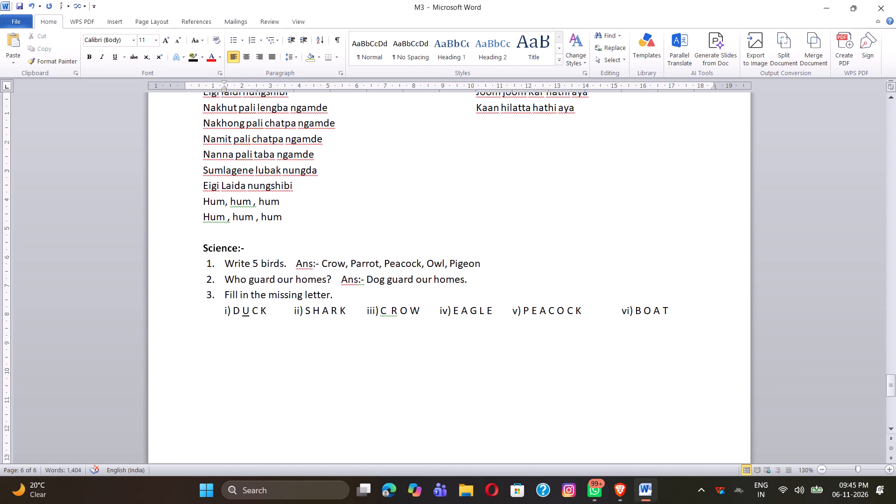
click(316, 315)
drag(316, 315, 320, 315)
click(349, 297)
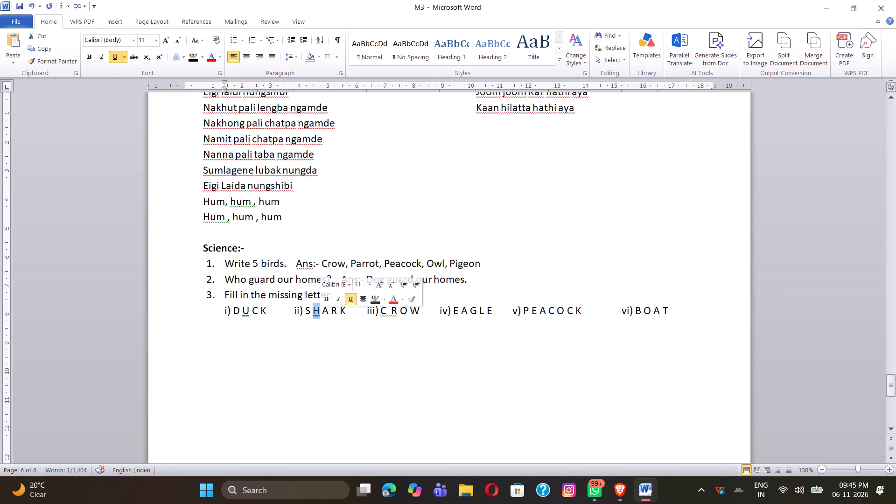
click(331, 311)
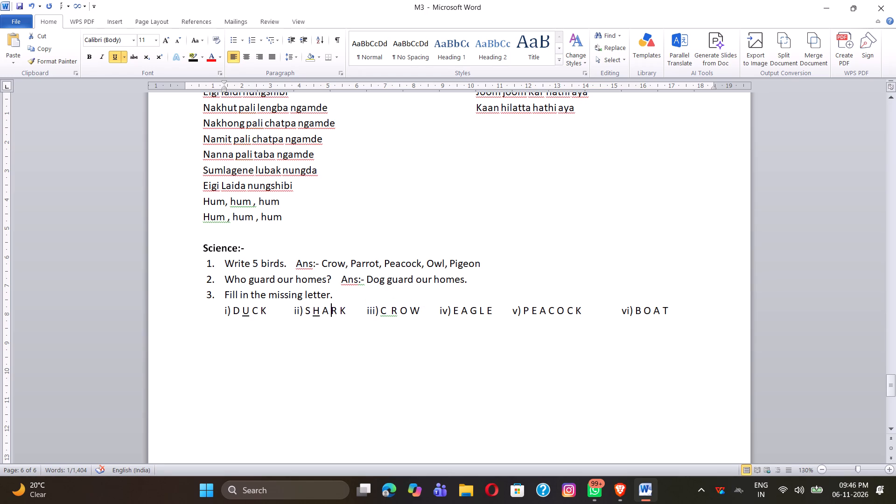
drag(331, 311, 338, 311)
click(370, 298)
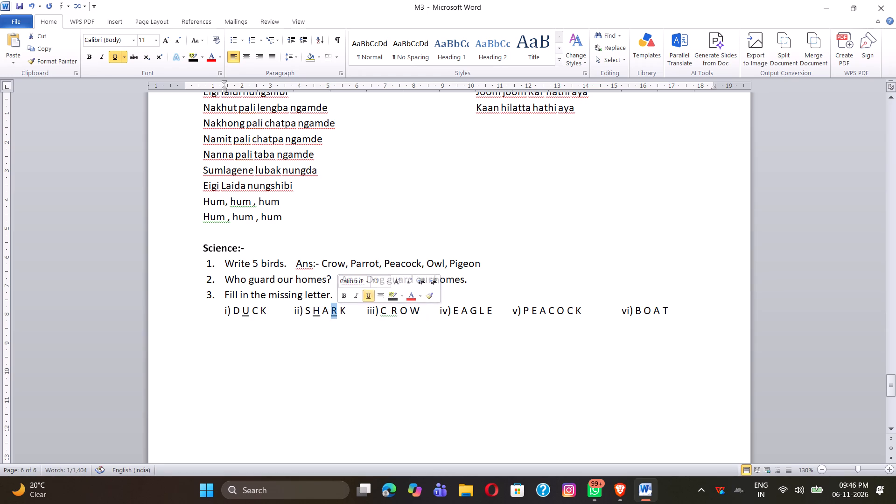
click(413, 343)
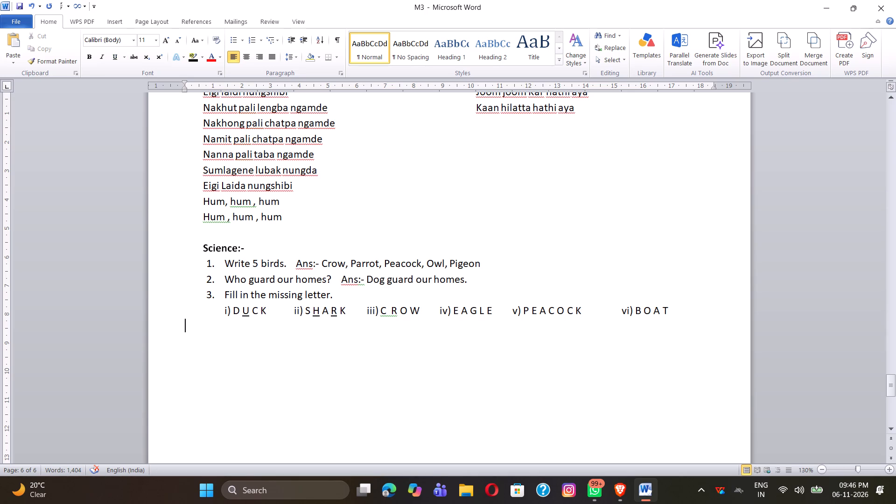
Underline the letters R and W in C R O W in the missing-letter exercise.
click(390, 315)
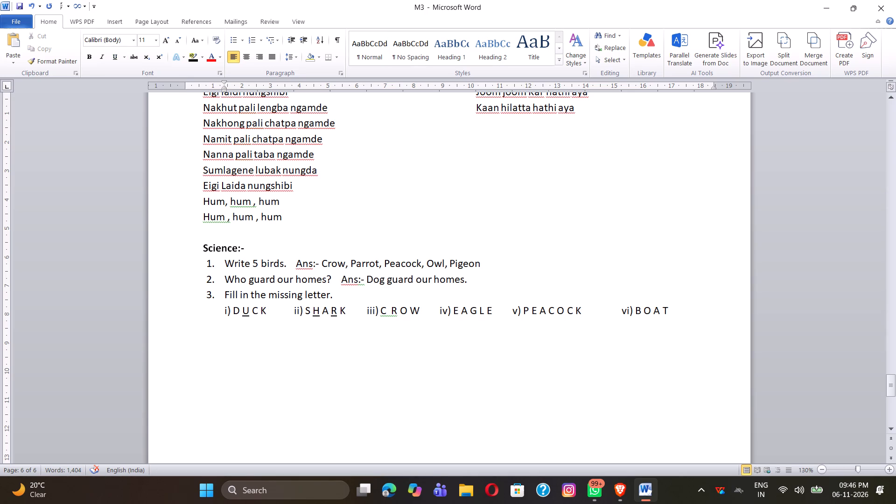
drag(390, 315, 400, 315)
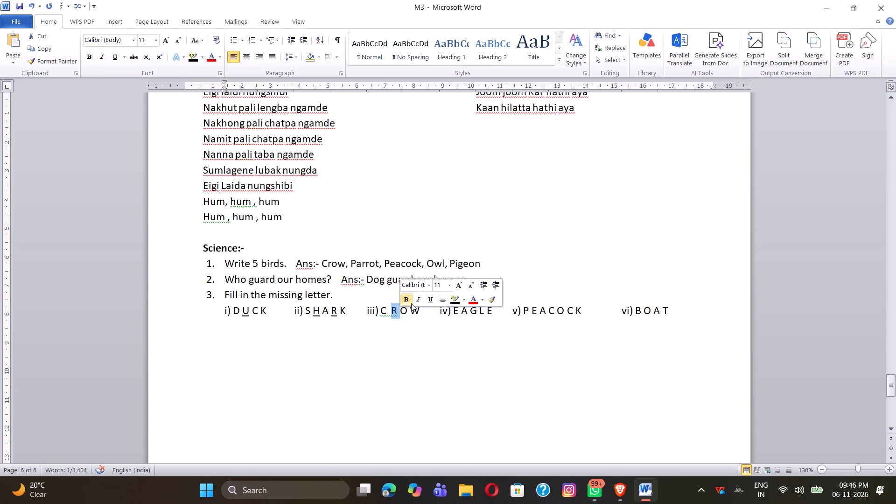
click(431, 300)
click(433, 325)
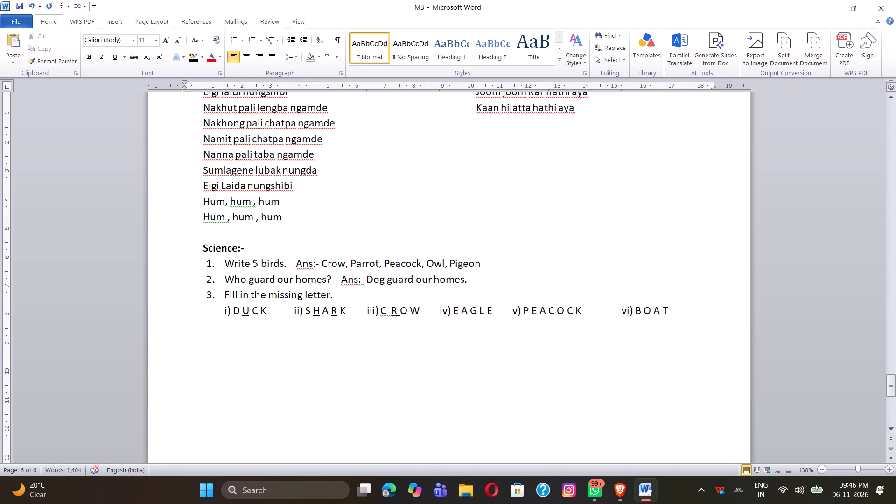
click(412, 311)
drag(412, 311, 420, 311)
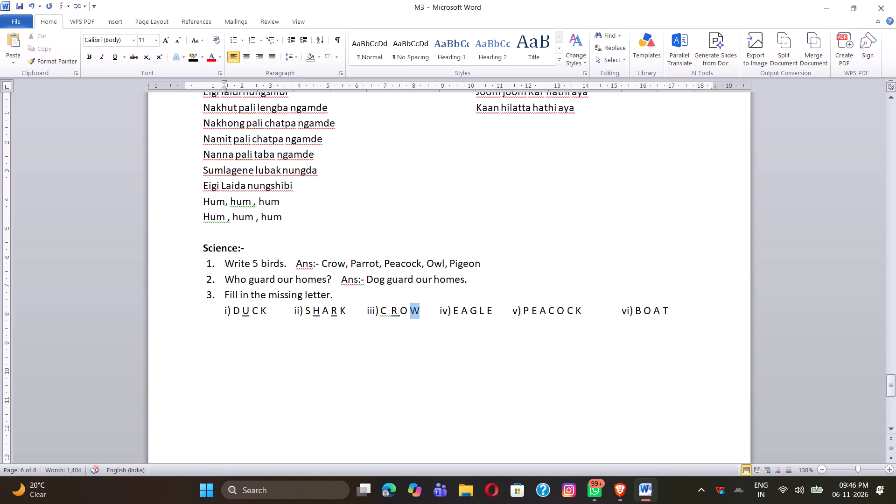
drag(420, 311, 421, 312)
click(448, 301)
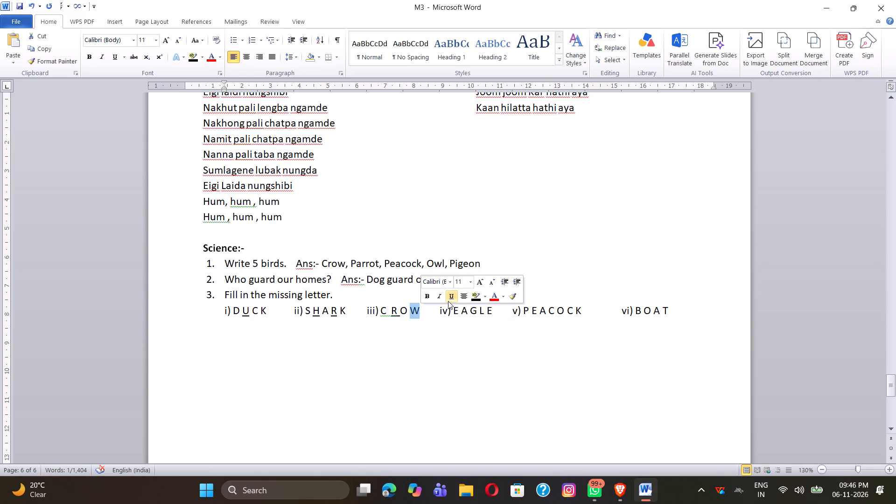
Underline the letters A and L in E A G L E in the missing-letter exercise.
click(477, 319)
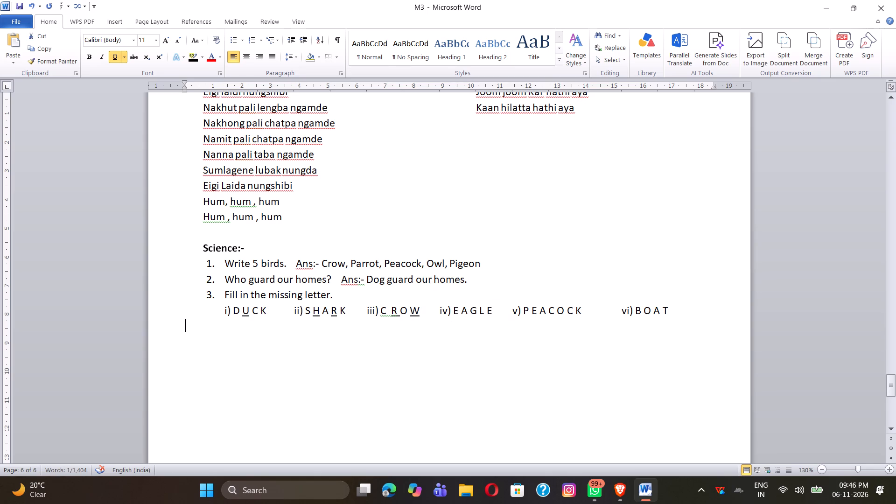
click(464, 312)
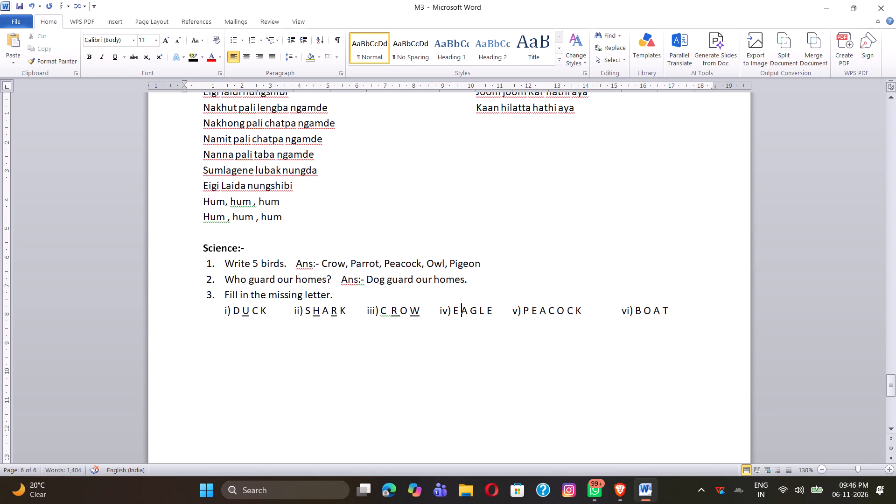
click(464, 312)
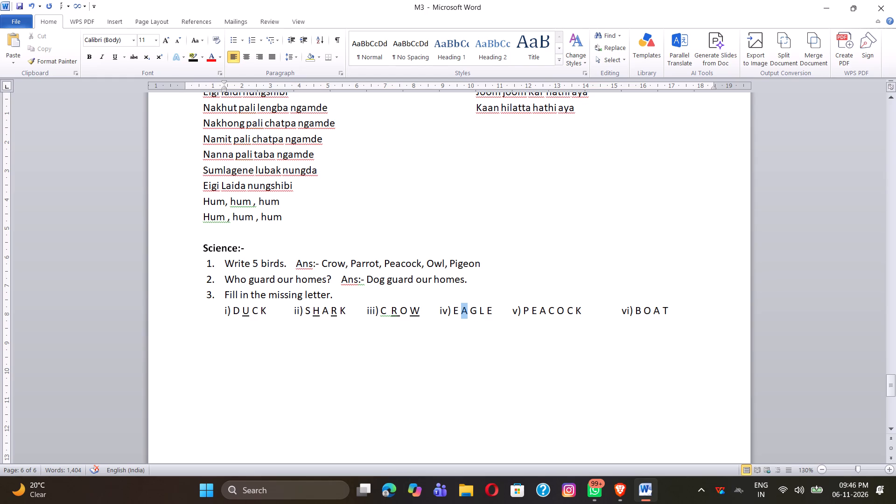
click(492, 301)
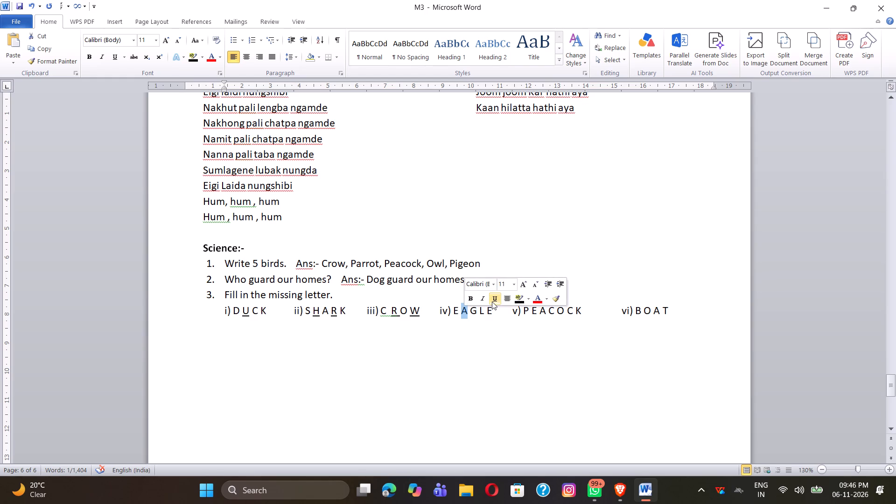
click(481, 317)
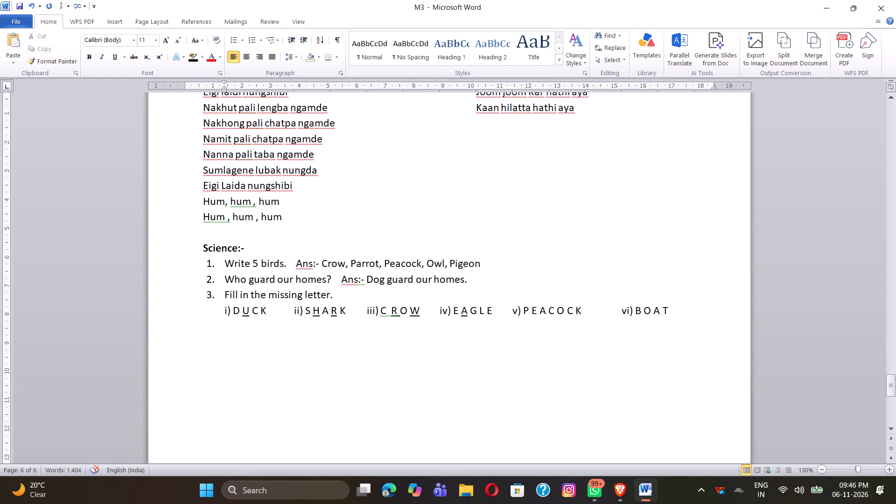
click(481, 314)
click(513, 300)
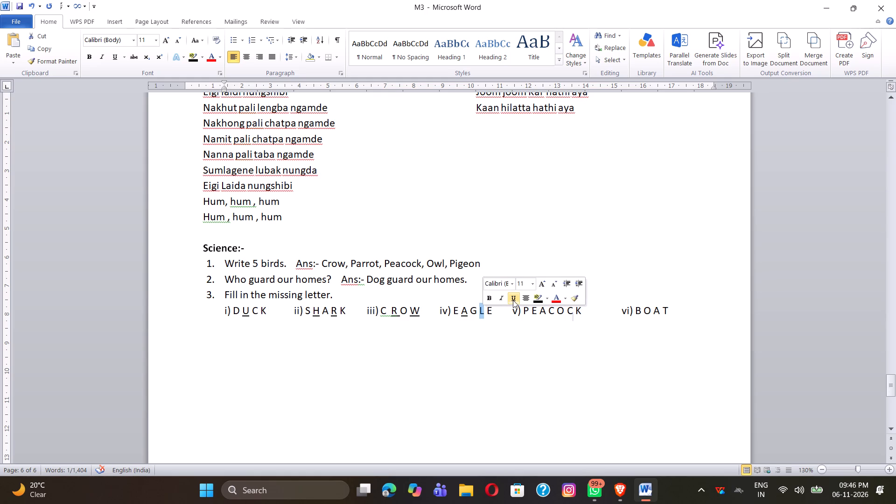
Underline the letter A and the second C in P E A C O C K in the missing-letter exercise.
click(538, 320)
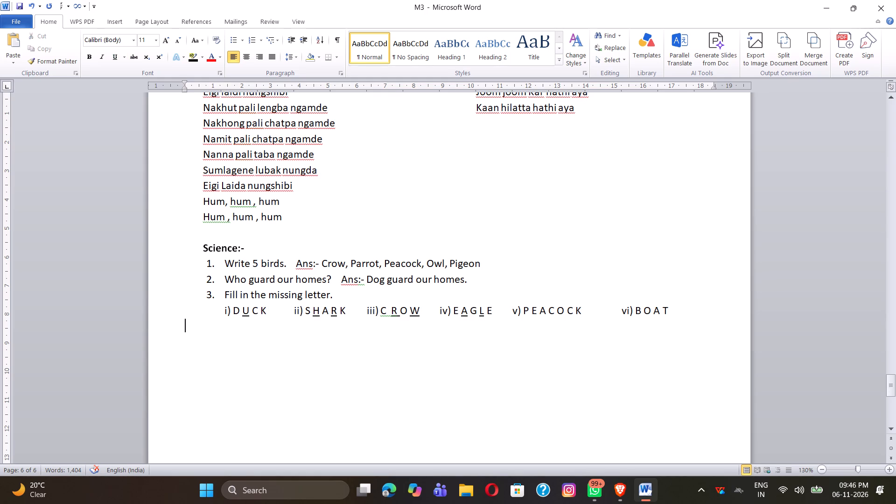
click(540, 309)
drag(540, 309, 541, 309)
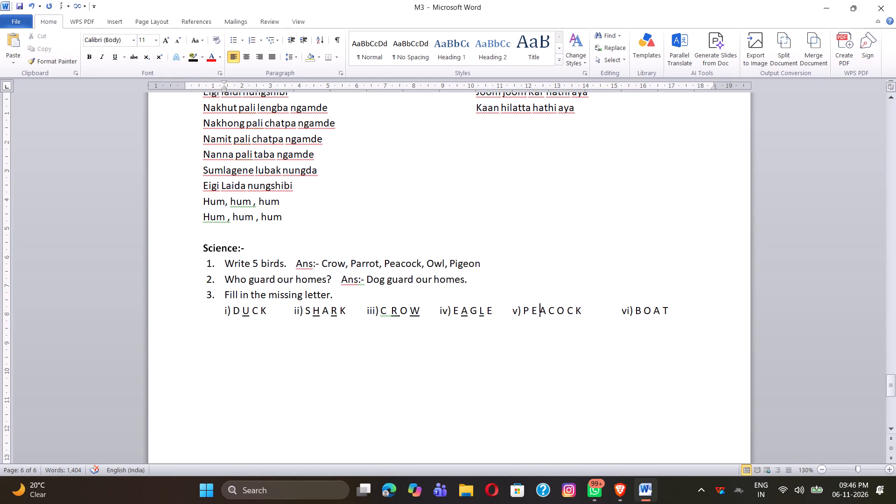
drag(541, 309, 546, 311)
click(575, 297)
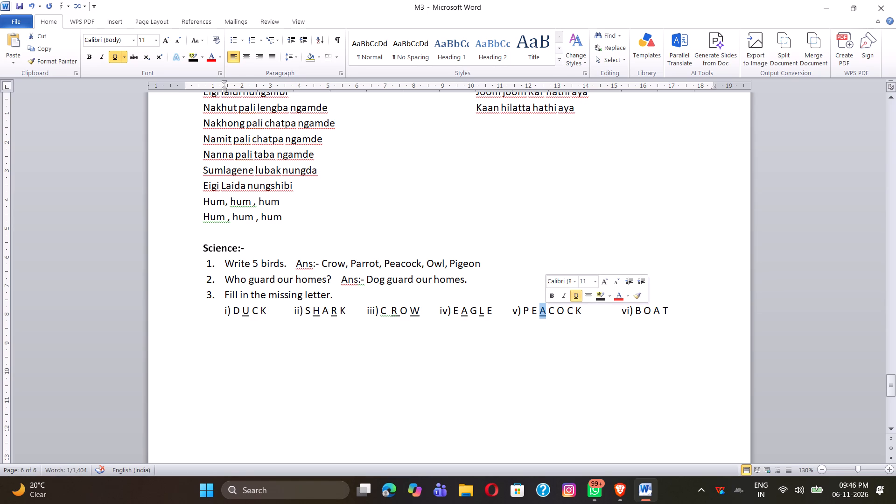
click(568, 312)
drag(568, 312, 573, 312)
click(606, 296)
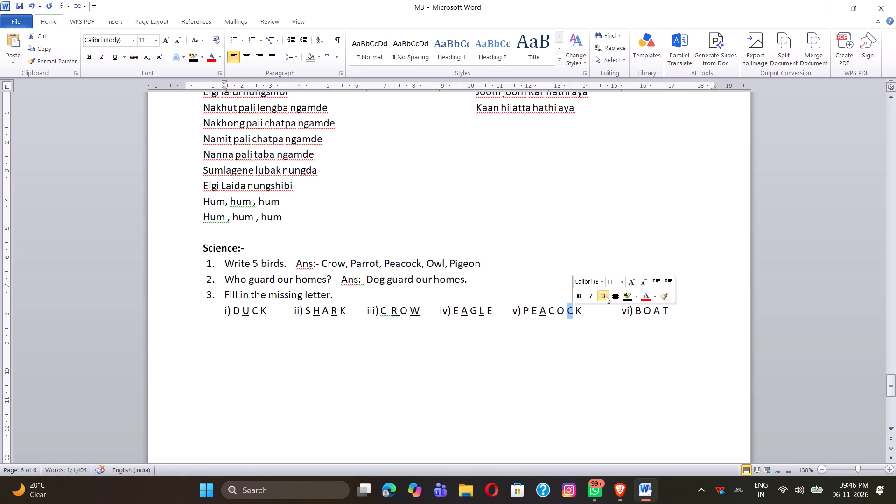
Underline the letters O and T in B O A T in the missing-letter exercise.
click(642, 314)
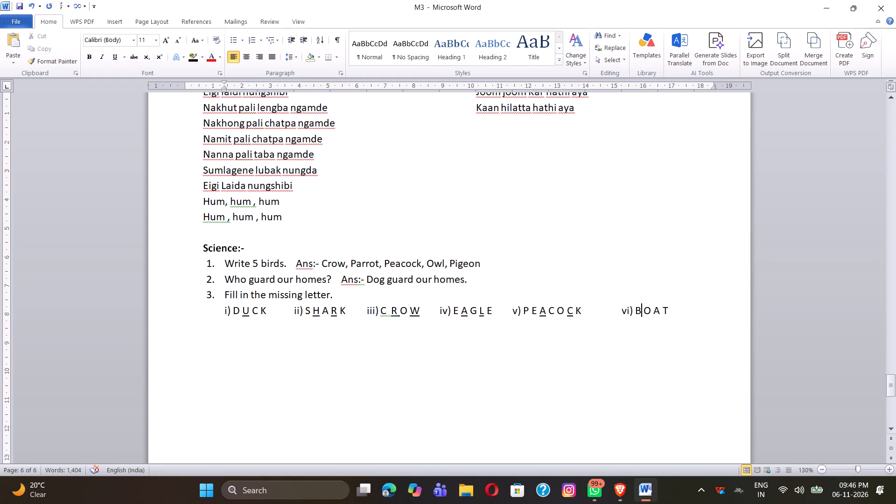
click(642, 314)
click(644, 312)
drag(644, 312, 651, 312)
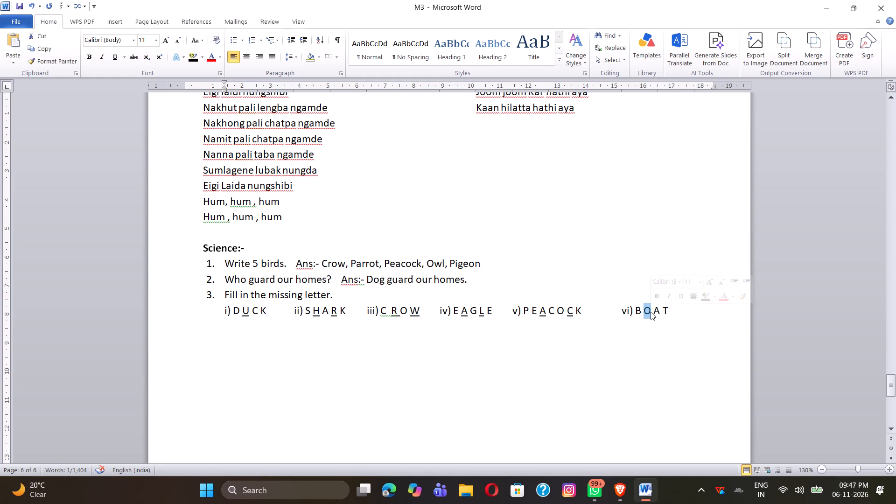
click(679, 301)
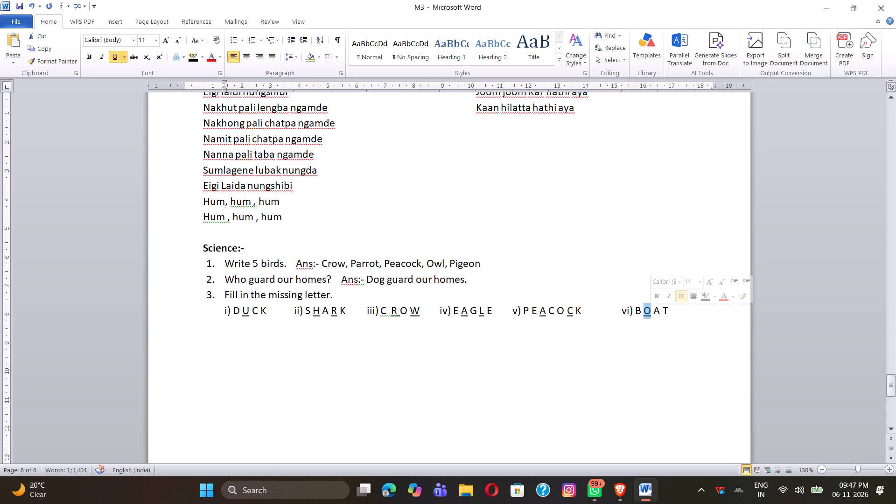
click(664, 314)
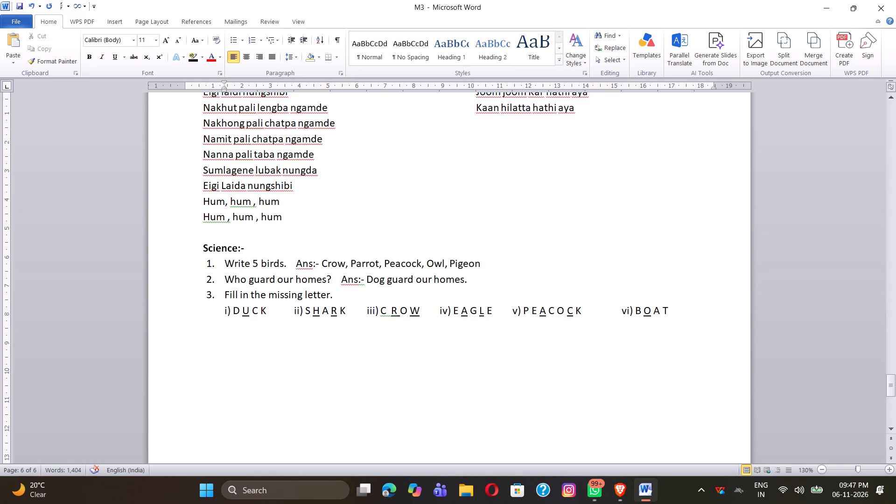
drag(664, 314, 671, 315)
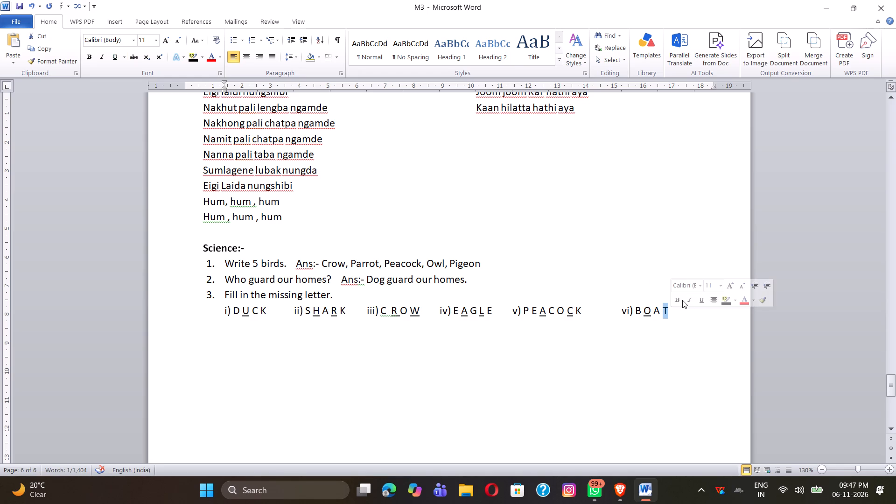
click(705, 301)
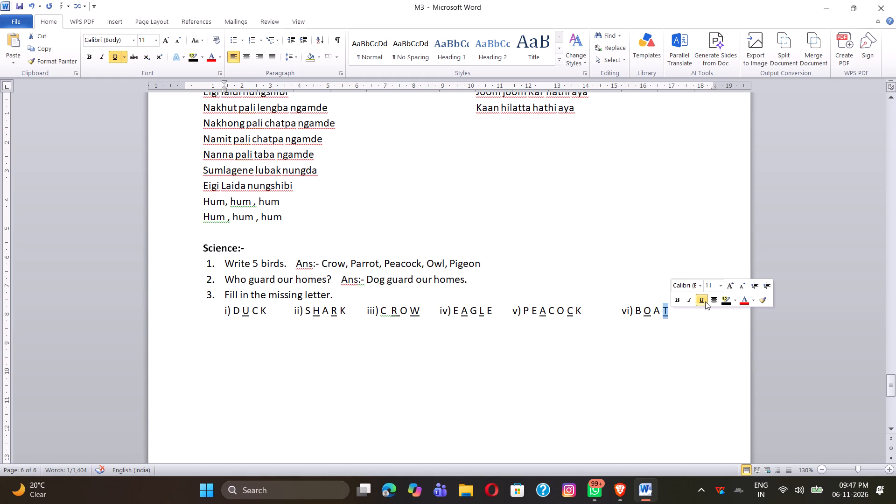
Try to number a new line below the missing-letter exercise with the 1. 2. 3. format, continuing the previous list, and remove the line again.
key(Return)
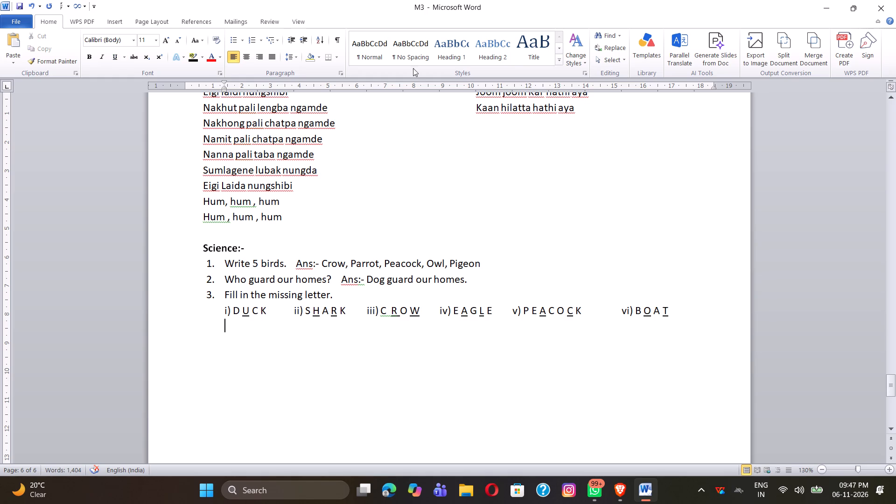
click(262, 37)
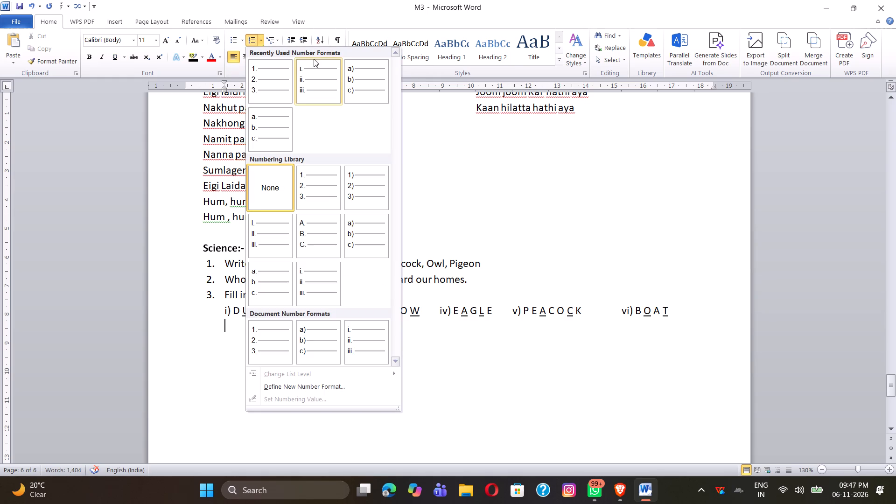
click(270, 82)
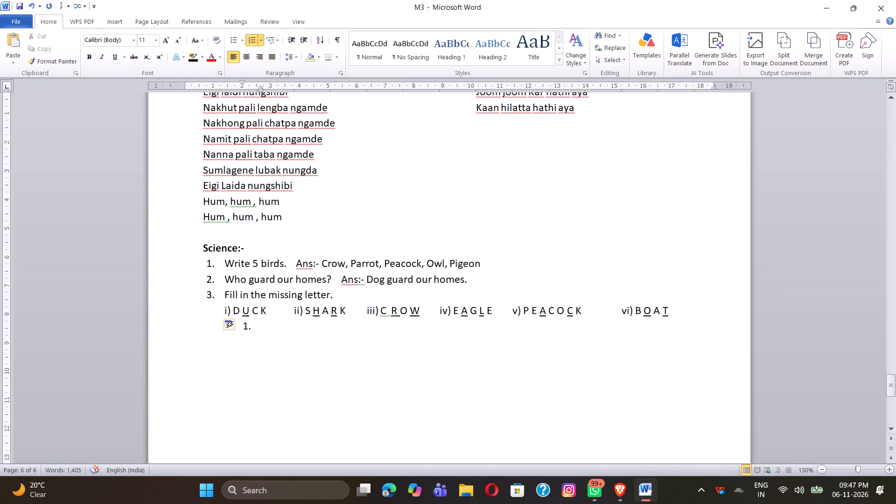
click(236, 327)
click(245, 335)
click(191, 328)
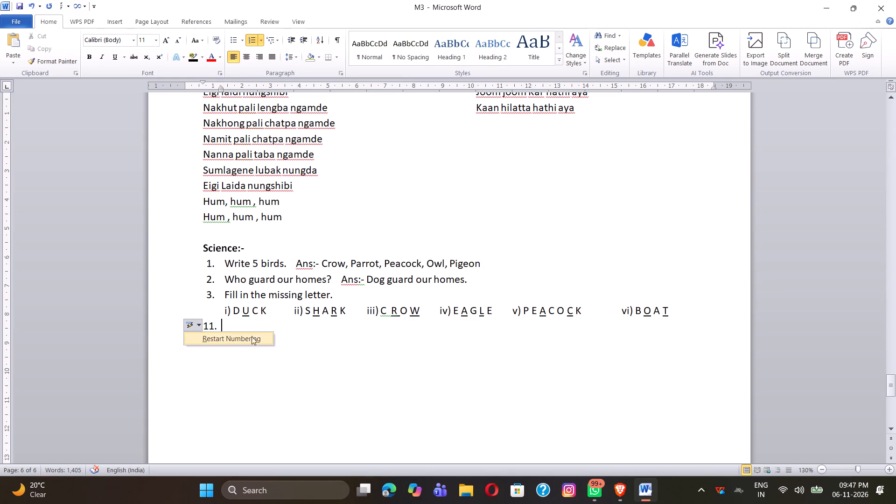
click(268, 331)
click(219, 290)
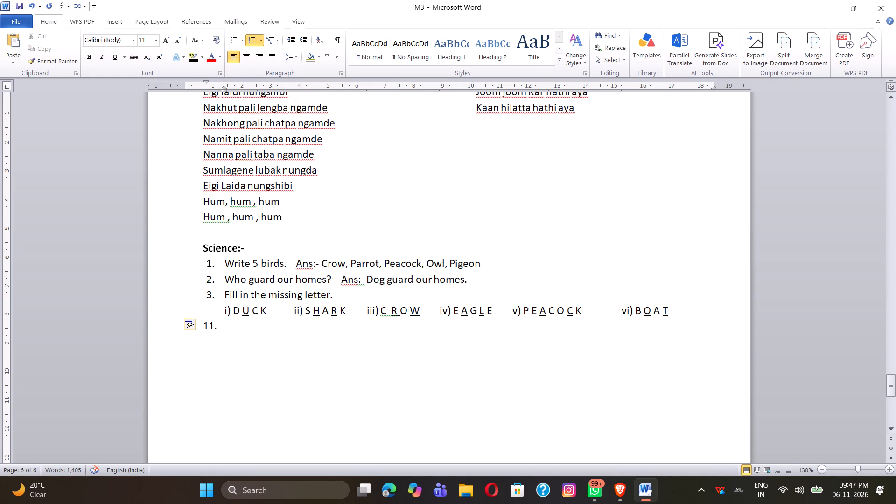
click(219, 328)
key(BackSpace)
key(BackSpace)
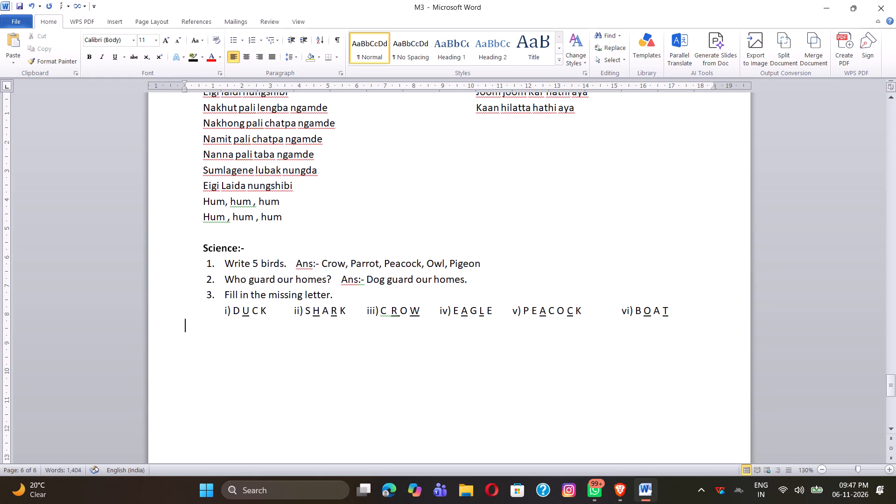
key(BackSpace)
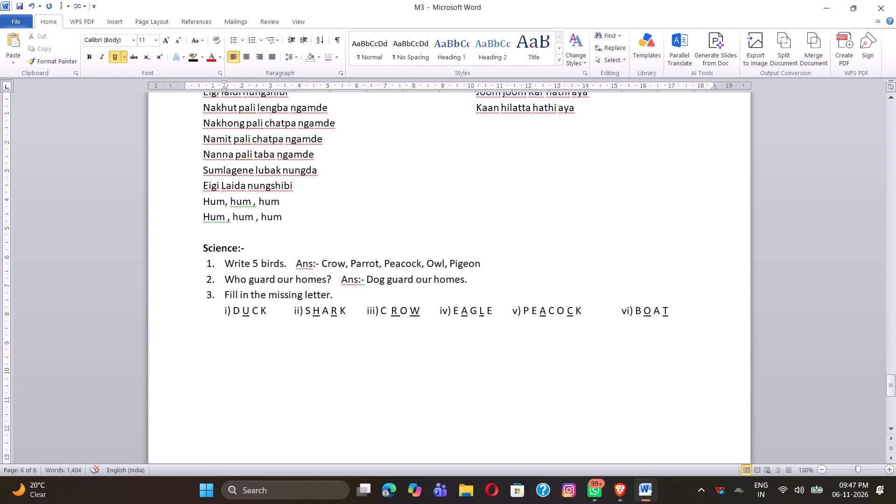
Start a new line without indent below the missing-letter exercise, with underlining turned off.
key(Return)
key(BackSpace)
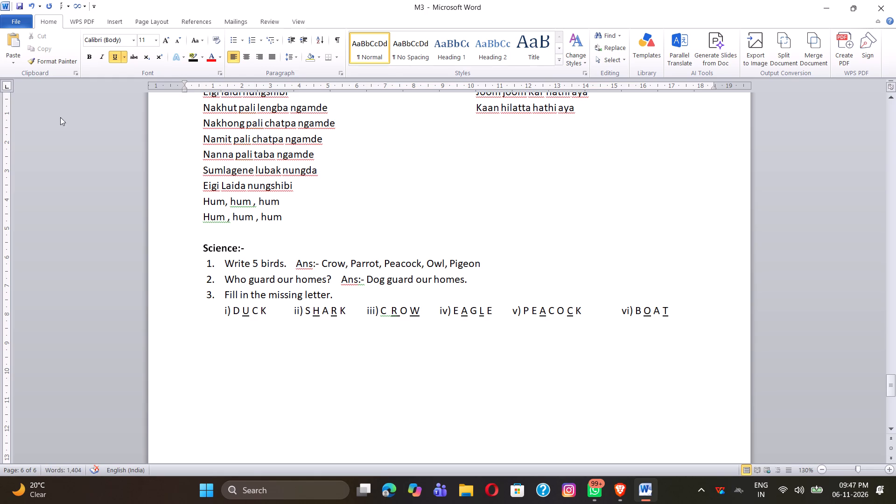
click(118, 55)
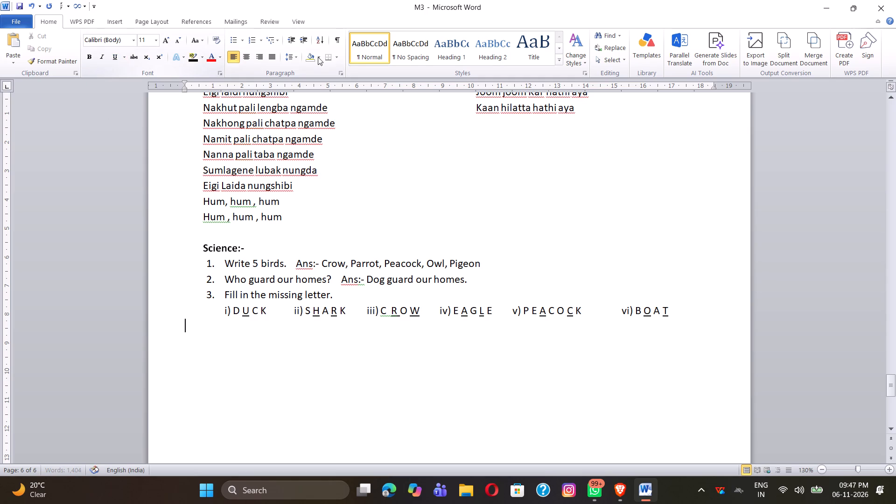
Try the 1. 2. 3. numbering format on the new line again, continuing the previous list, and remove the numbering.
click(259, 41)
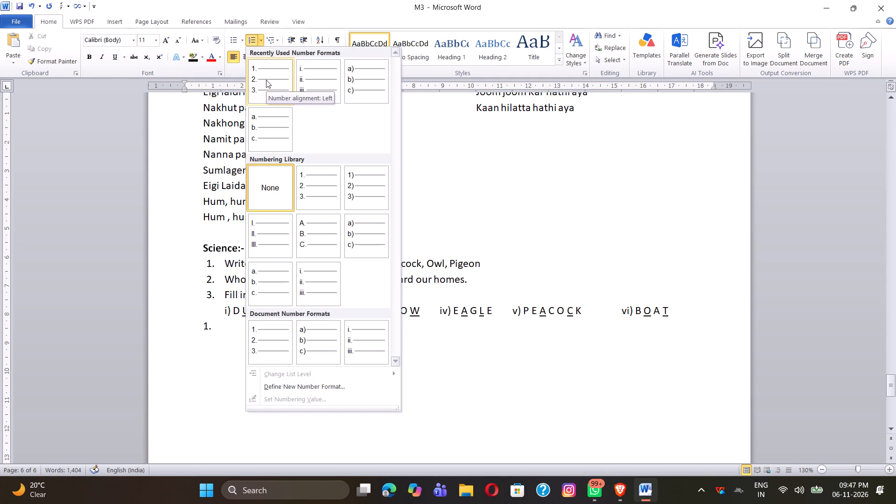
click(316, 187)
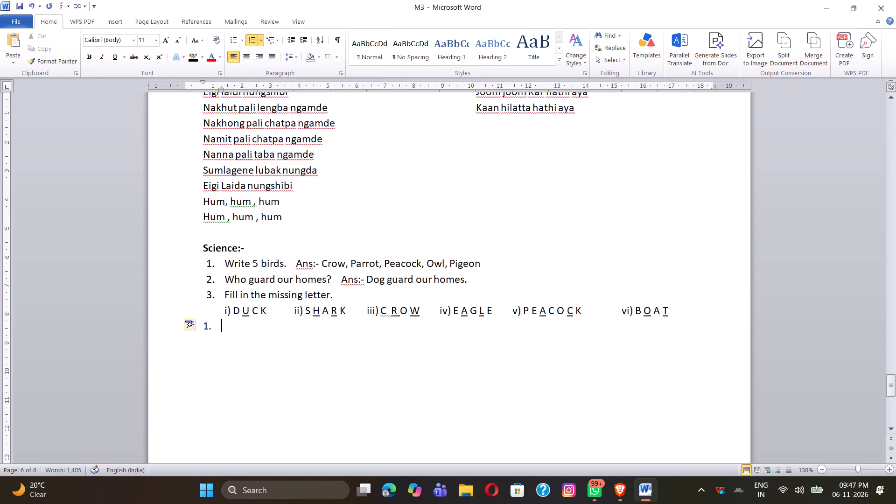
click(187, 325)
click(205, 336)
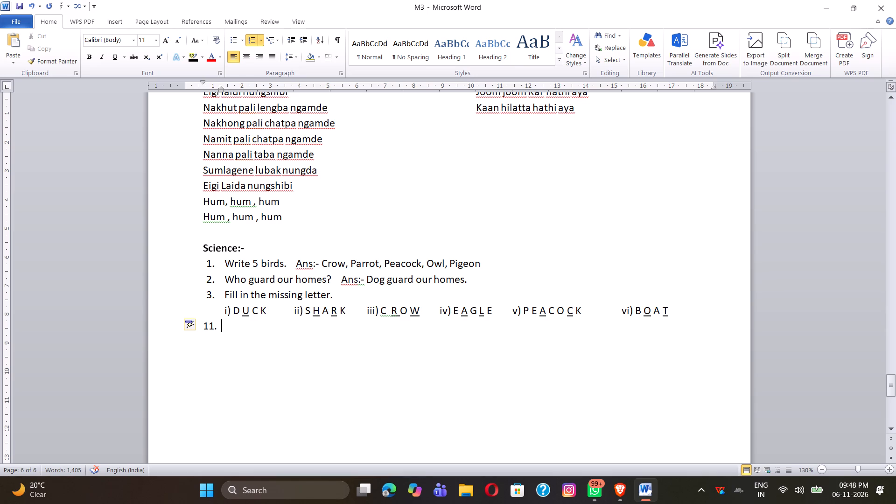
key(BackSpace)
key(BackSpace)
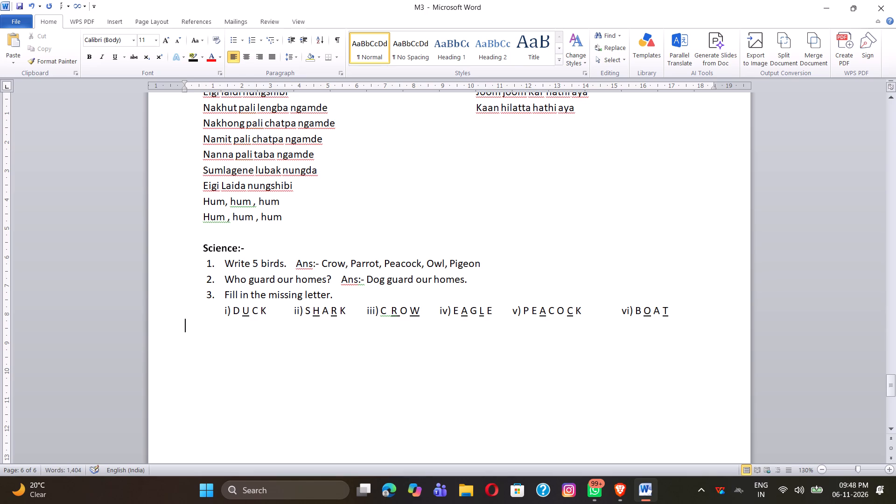
Begin question 4 below the missing-letter exercise as plain text, indenting with spaces to align with the list and entering "4.".
key(space)
key(space)
key(space)
key(space)
key(space)
key(space)
key(space)
key(space)
key(space)
key(space)
key(BackSpace)
key(4)
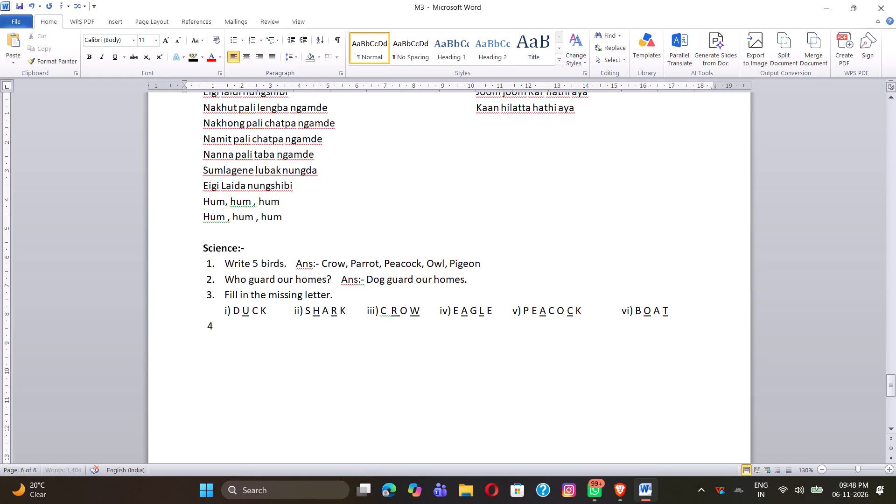
key(BackSpace)
key(BackSpace)
key(4)
key(period)
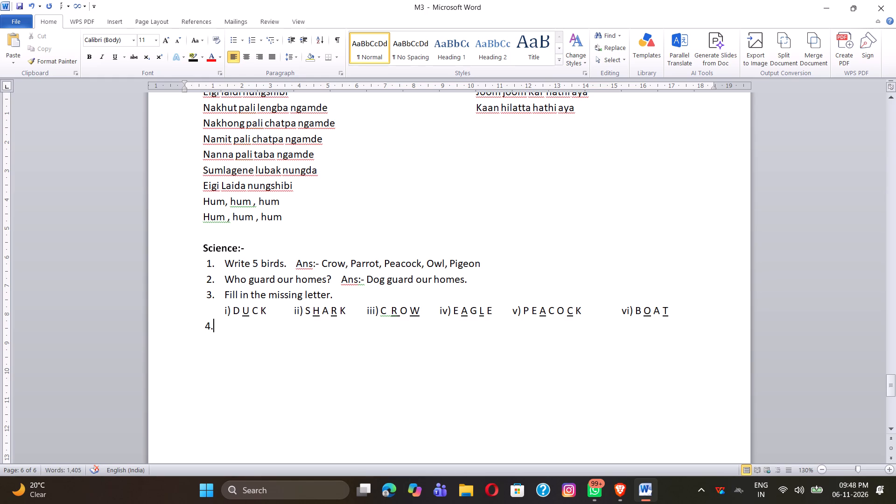
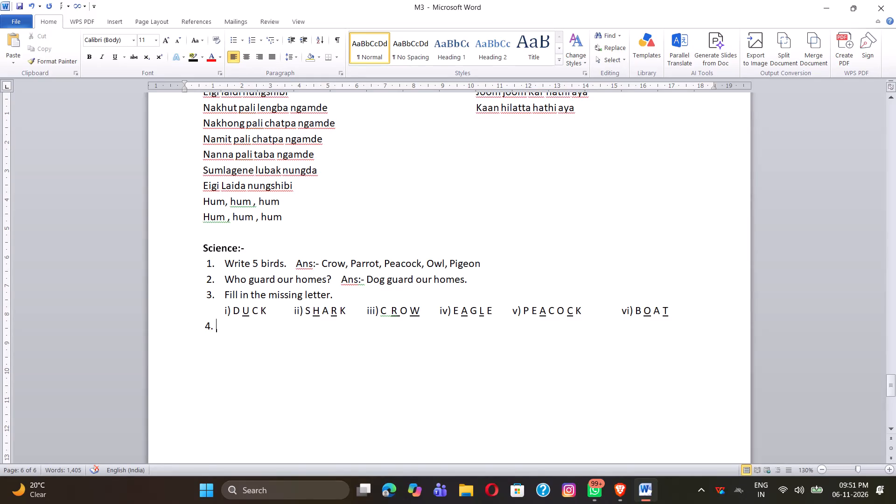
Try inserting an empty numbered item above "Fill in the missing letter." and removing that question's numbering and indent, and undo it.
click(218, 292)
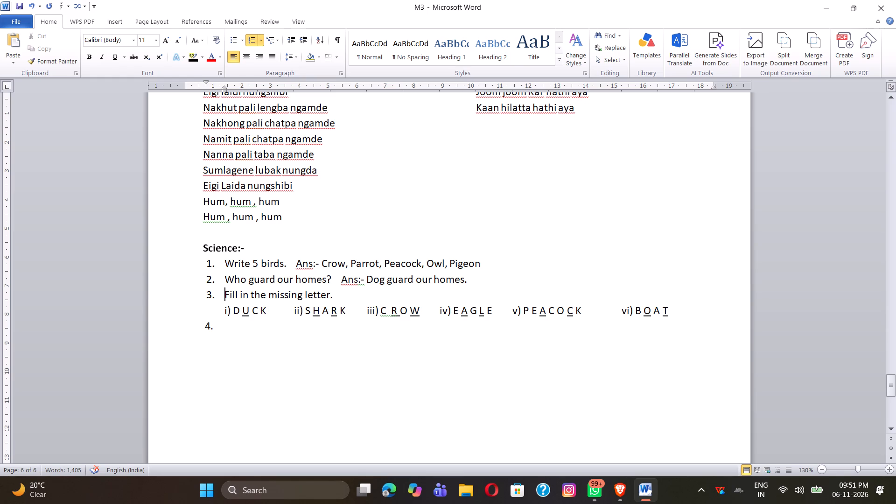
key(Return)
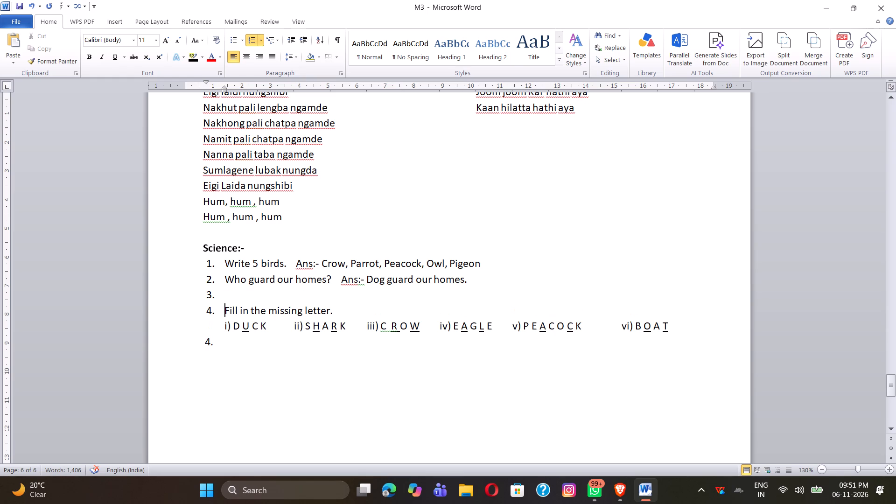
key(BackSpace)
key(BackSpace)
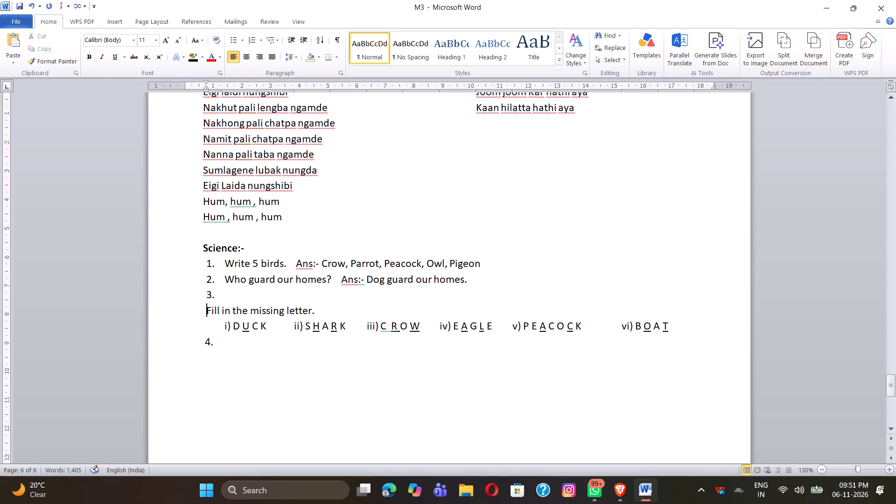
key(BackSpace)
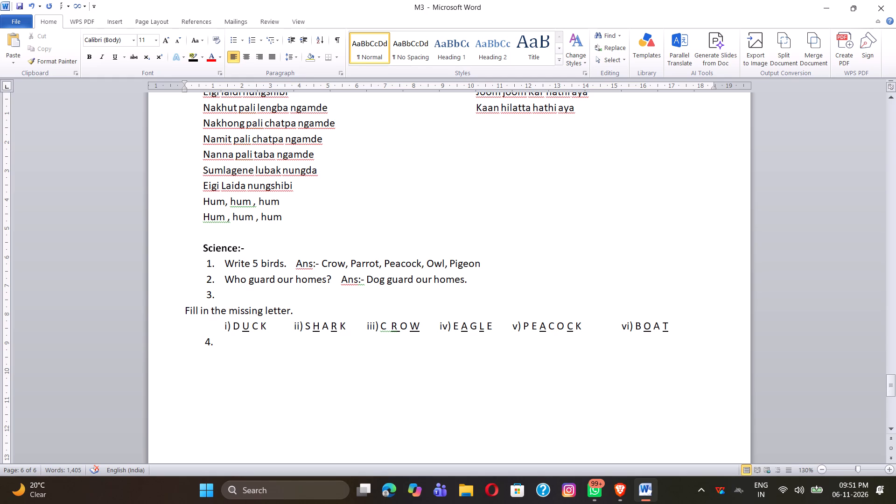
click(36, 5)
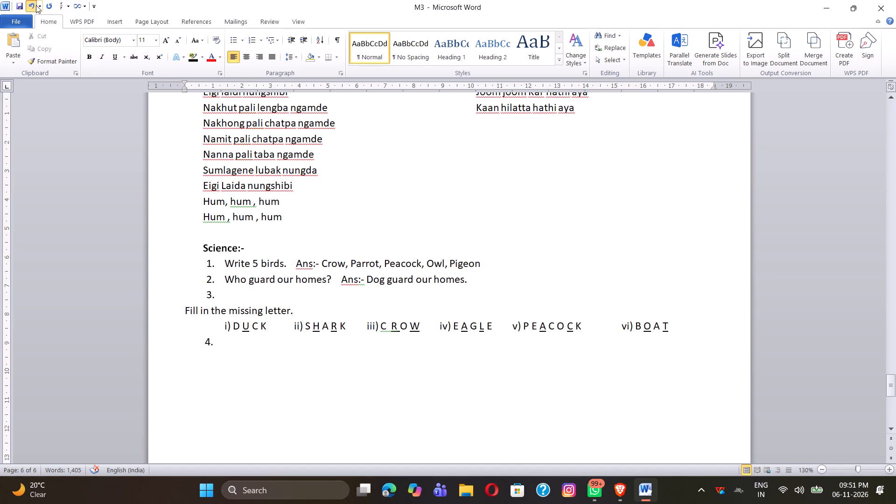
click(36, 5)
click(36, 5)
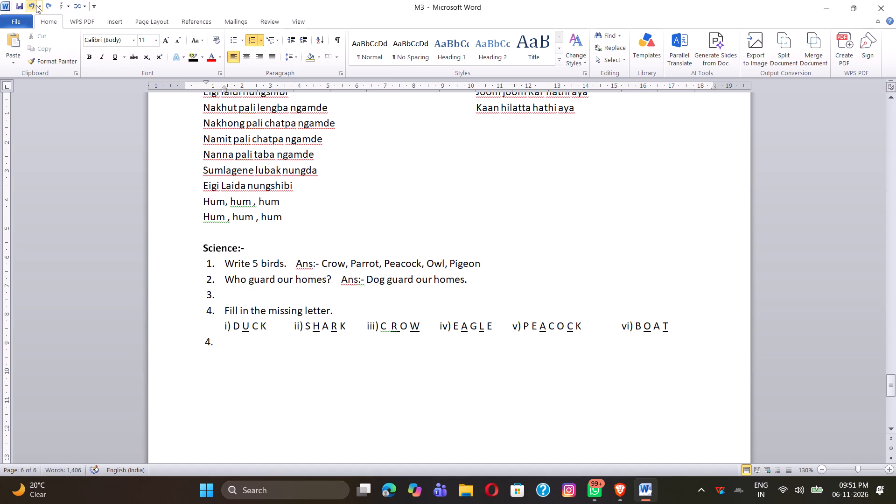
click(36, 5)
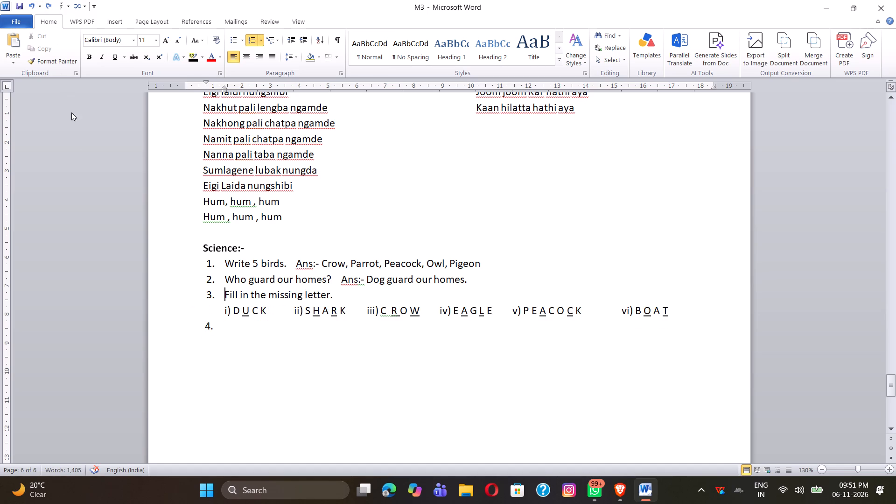
Replace the "4." below the missing-letter exercise with "4." on an unnumbered indented line, followed by spaces to align with the question text above.
click(217, 332)
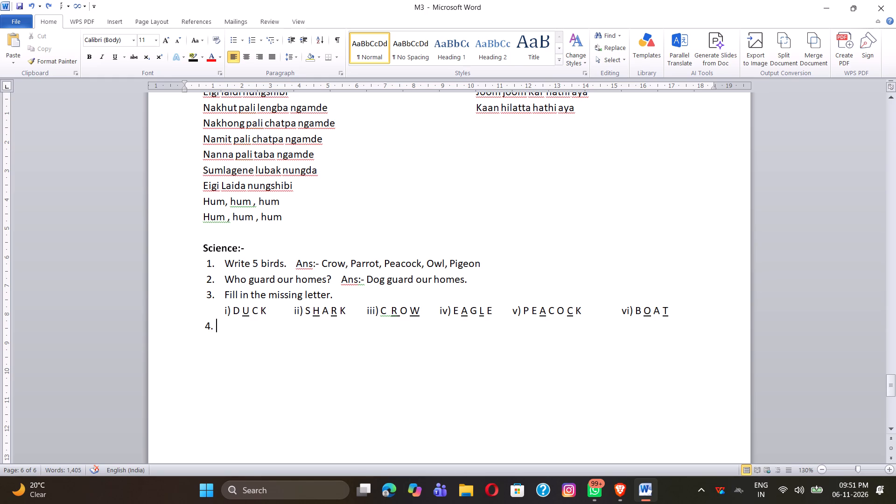
key(BackSpace)
key(BackSpace)
key(BackSpace)
click(251, 35)
click(251, 35)
key(4)
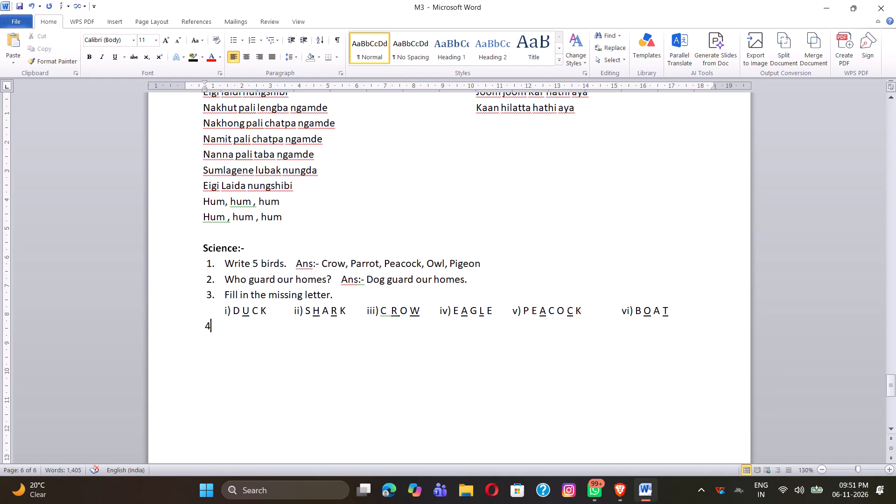
key(period)
key(space)
key(space)
key(space)
key(space)
key(space)
Enter "Maths the following." as the text of question 4.
key(shift+m)
key(BackSpace)
key(BackSpace)
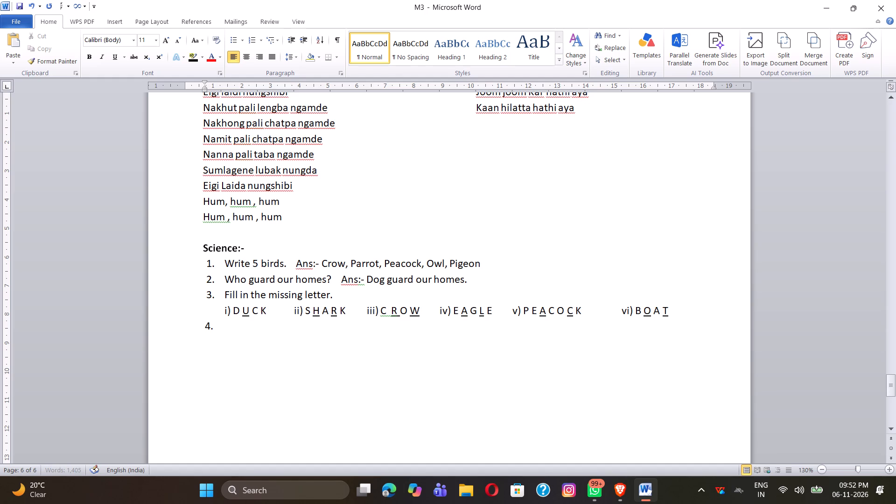
key(shift+m)
key(BackSpace)
key(shift+m)
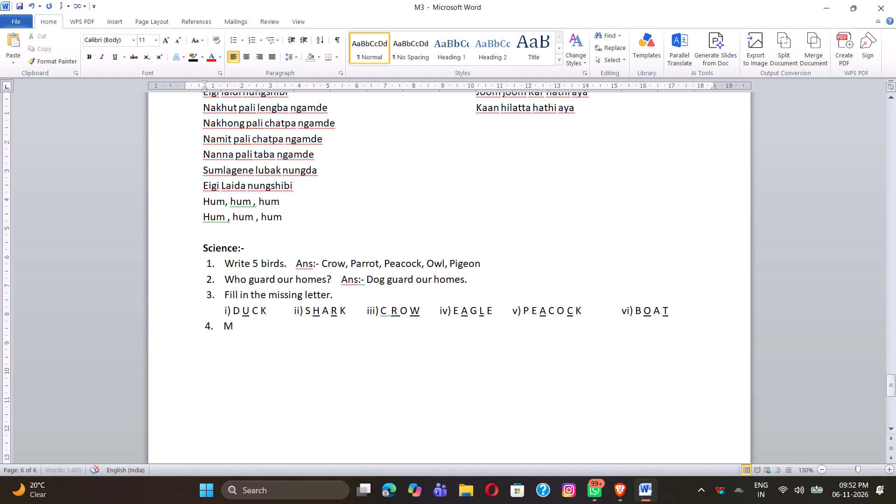
text(aths)
key(space)
text(the)
key(space)
text(follo)
text(wing)
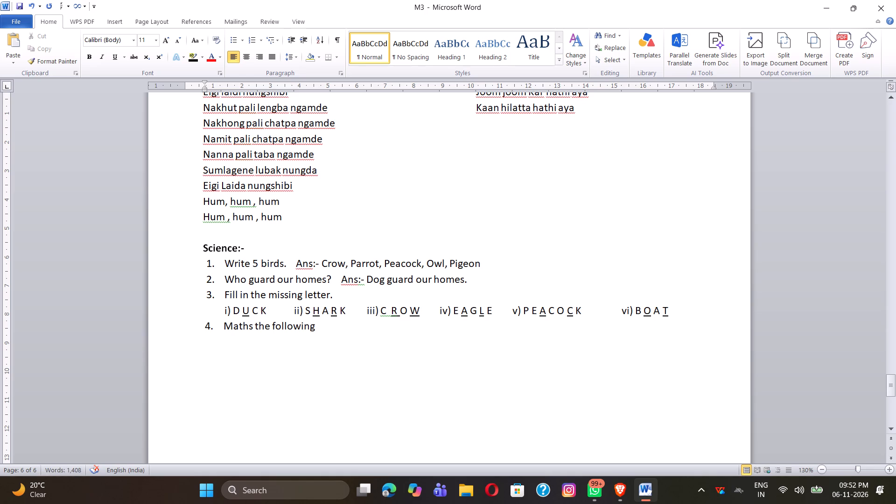
key(period)
Start an i. ii. iii. numbered list on a new line under question 4, indented slightly to align with the question text.
key(Return)
click(261, 42)
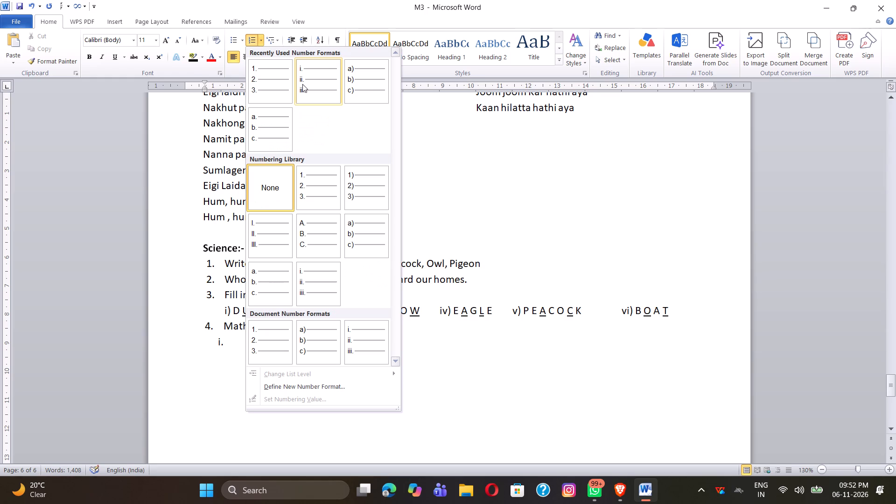
click(302, 84)
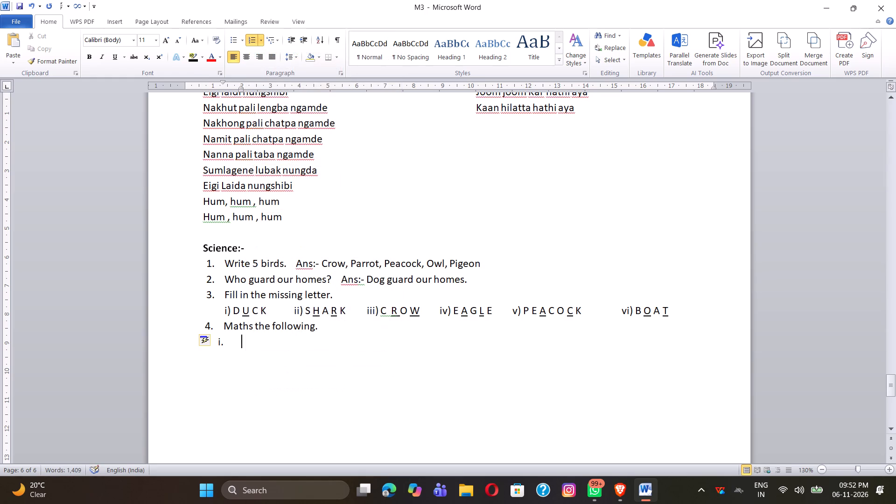
click(220, 346)
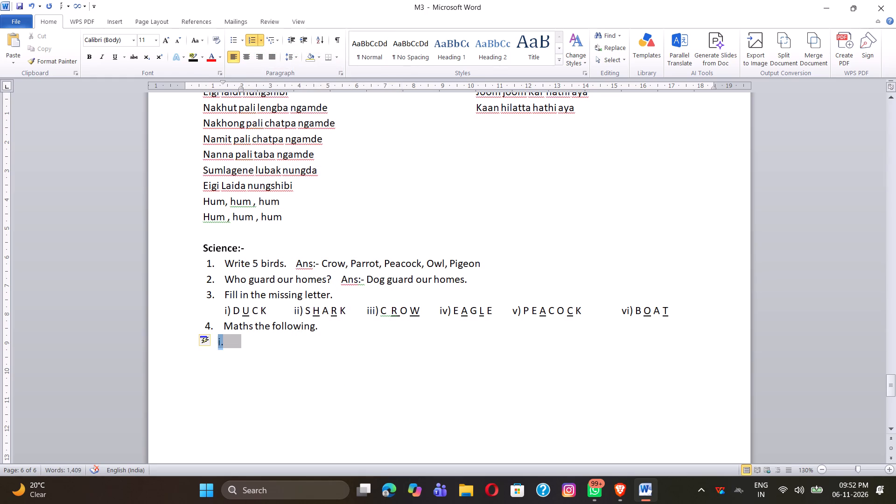
drag(220, 346, 230, 347)
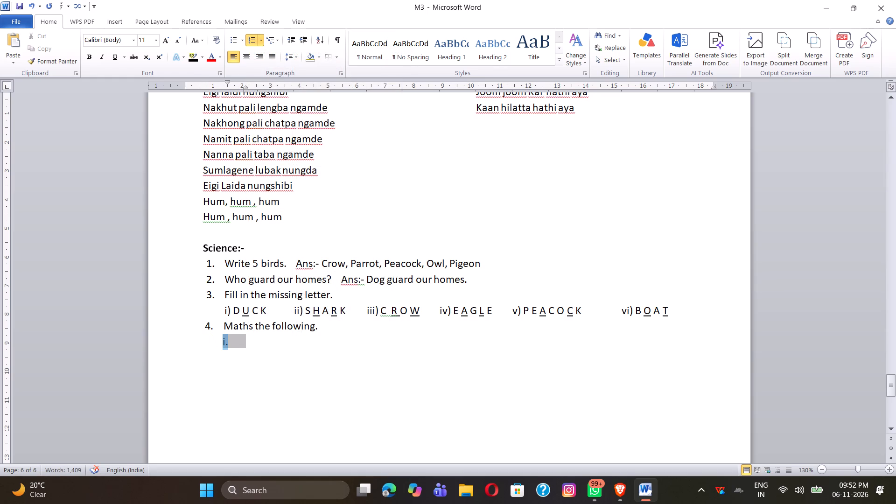
click(252, 345)
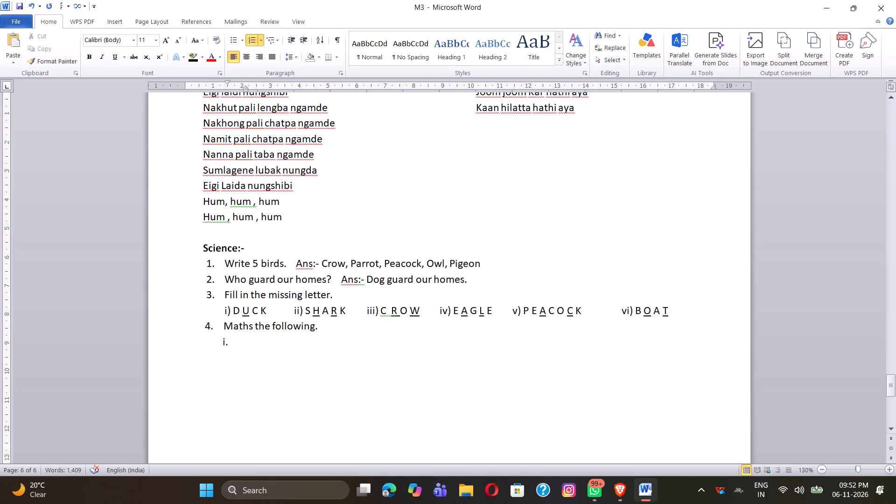
Enter Dog with Nest as item i and Cow with Hole as item ii, tabbing the second words into a column, and start item iii.
text(Dog)
key(Tab)
key(Tab)
text(Nest)
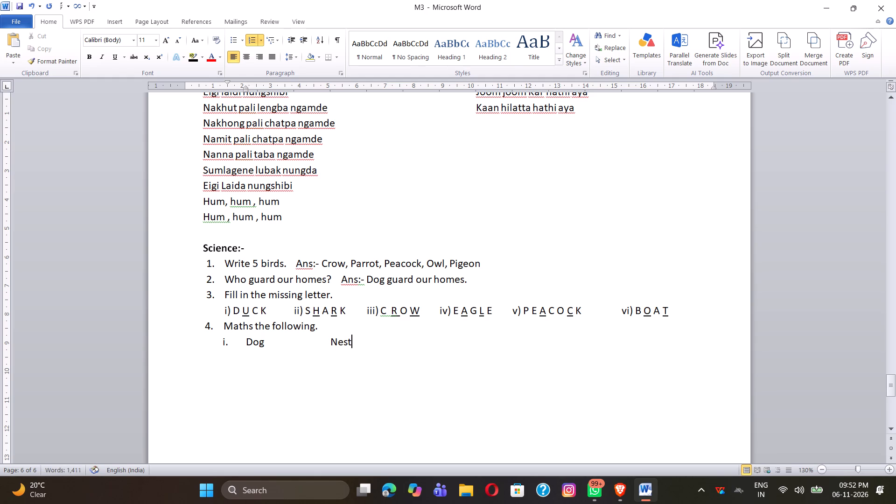
key(Return)
text(Cow)
key(Tab)
key(Tab)
text(Hole)
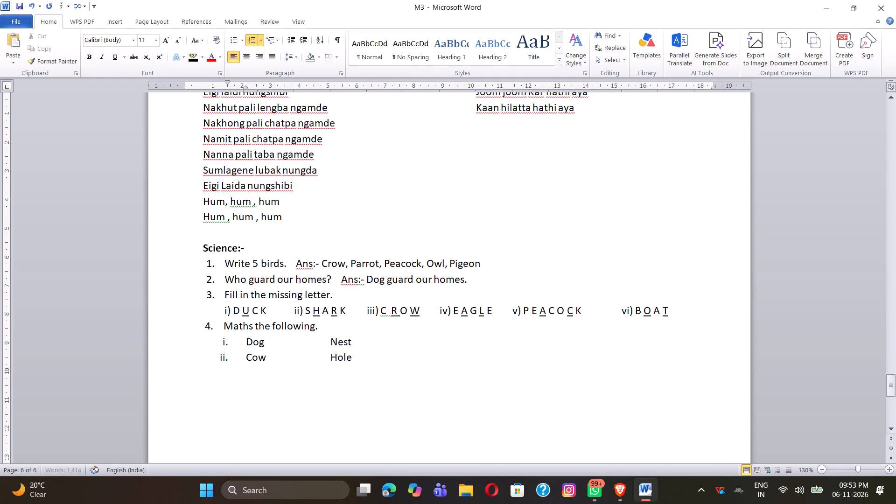
key(Return)
Enter Lion with Kennel in the second column as item iii of question 4, and start item iv.
text(Lion)
key(Tab)
key(Tab)
text(Kene)
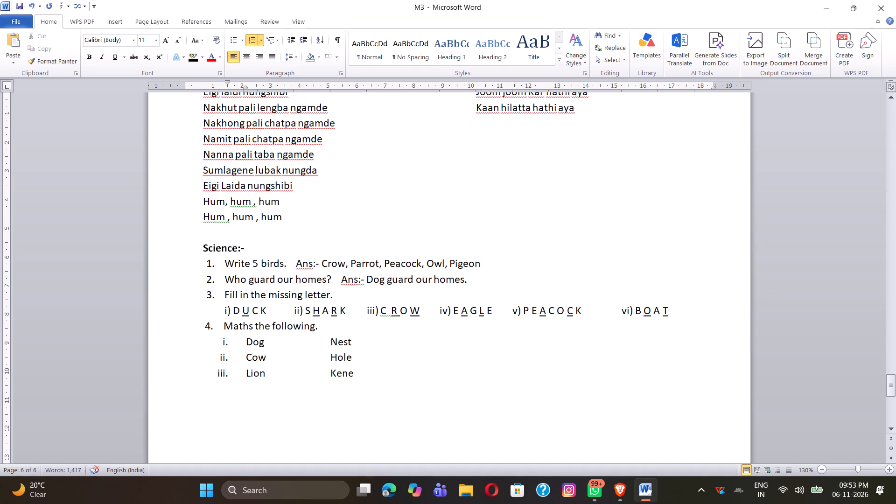
key(BackSpace)
text(ne)
key(l)
key(Return)
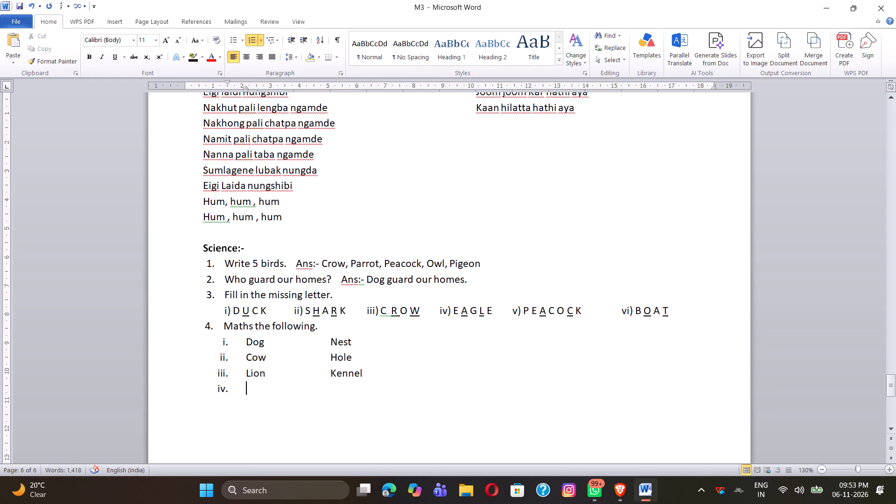
Enter Bird with Shed in the second column as item iv of question 4, and start item v.
key(shift+b)
text(ir)
key(d)
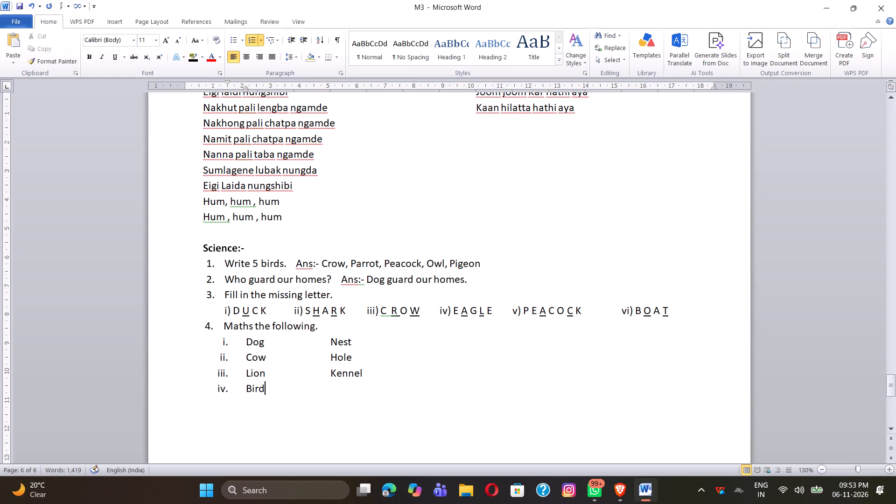
key(Tab)
key(Tab)
text(She)
key(d)
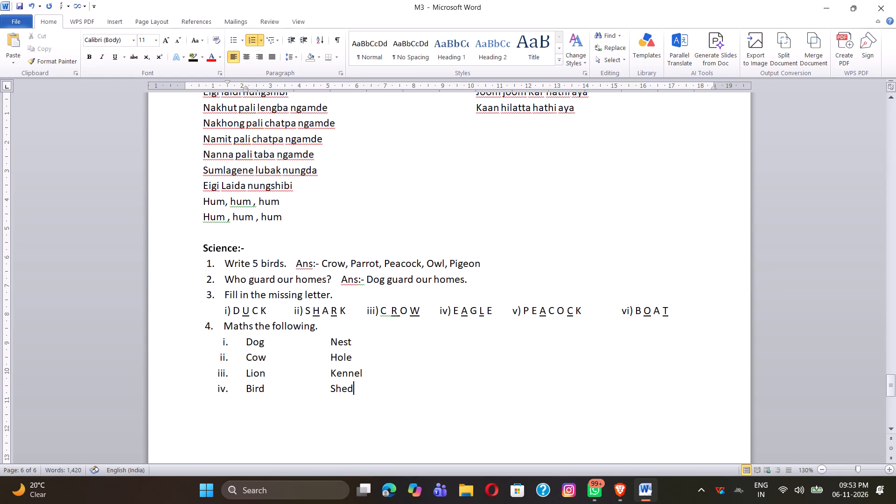
key(Return)
Enter Snake as item v of question 4, with Den in the second column.
text(Snake)
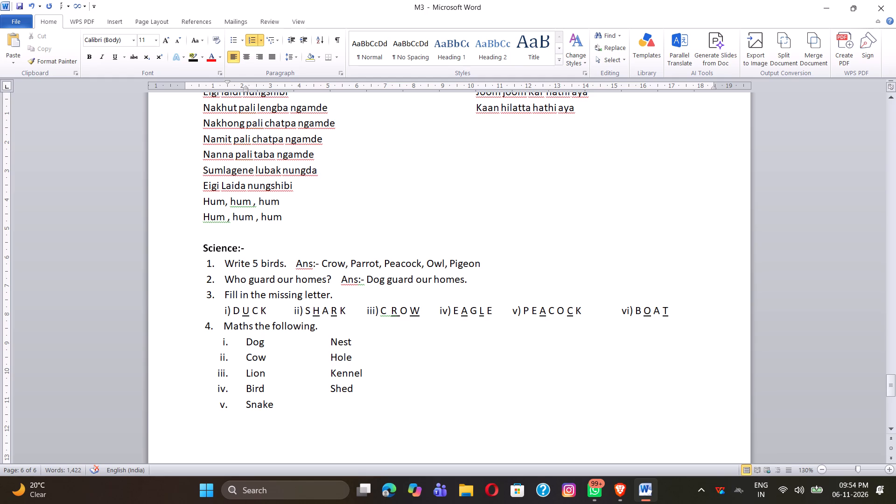
key(Tab)
key(Tab)
text(De)
key(n)
End the roman-numeral list after item v with a new line that has no numbering or indent.
key(Return)
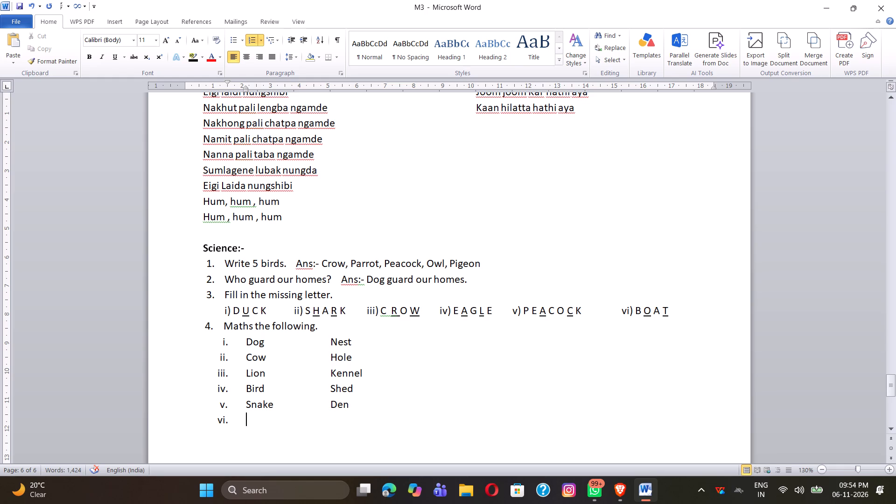
key(BackSpace)
key(BackSpace)
key(BackSpace)
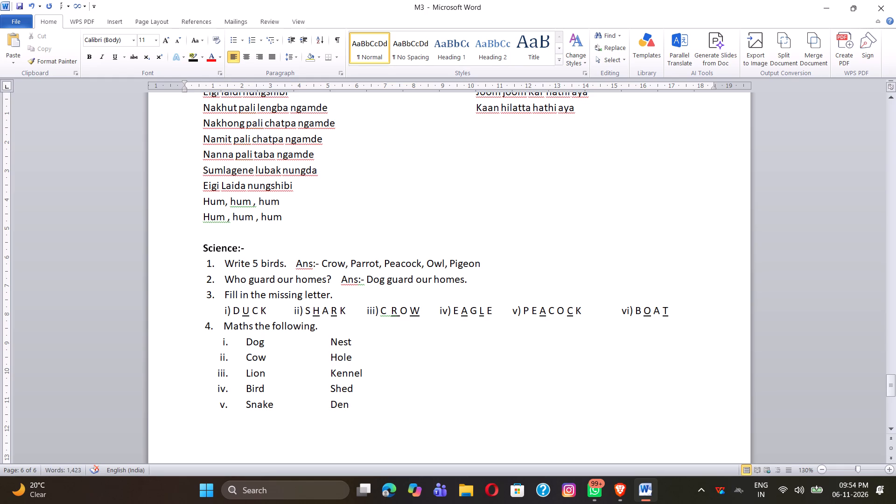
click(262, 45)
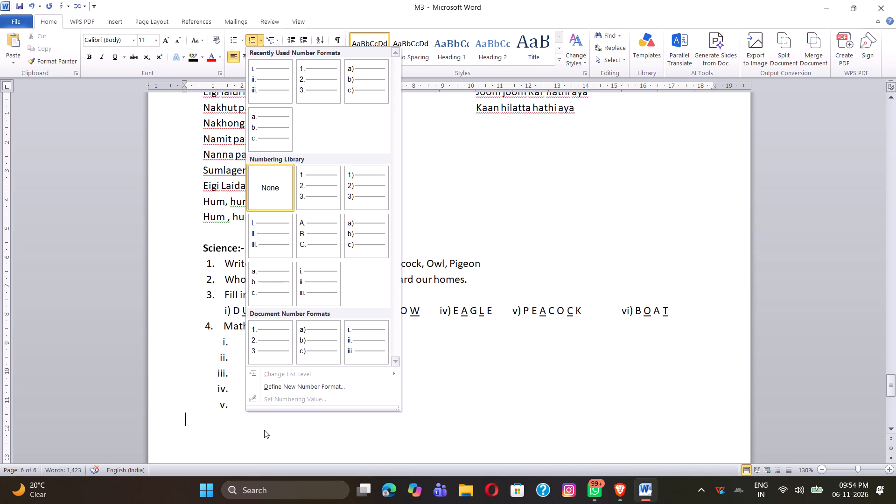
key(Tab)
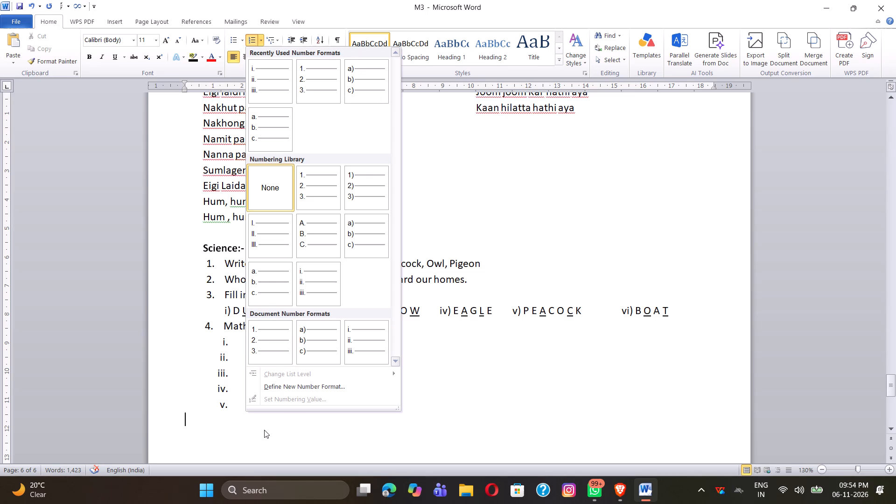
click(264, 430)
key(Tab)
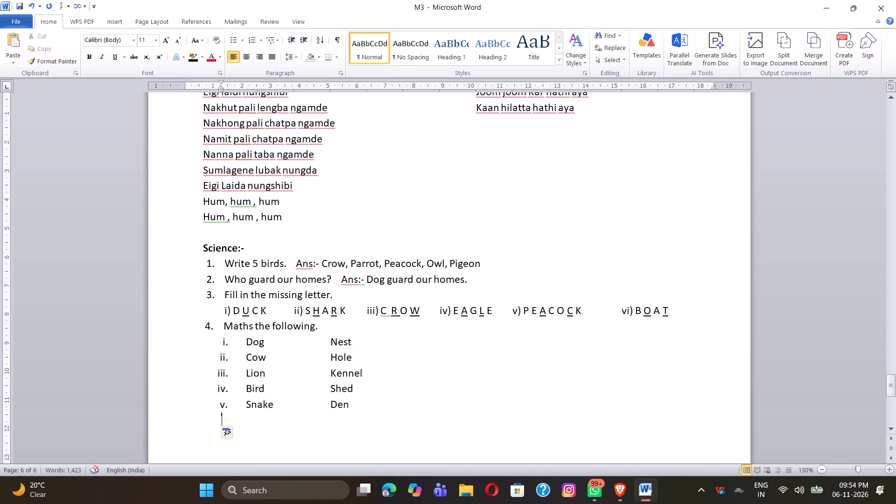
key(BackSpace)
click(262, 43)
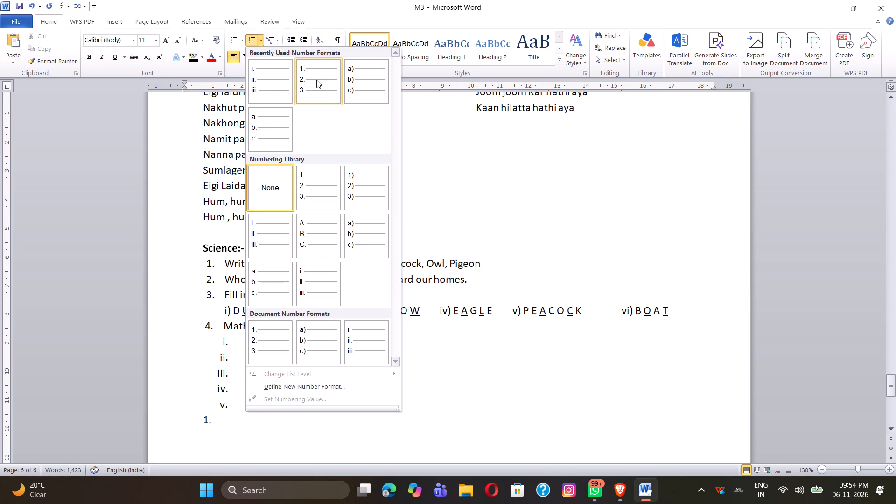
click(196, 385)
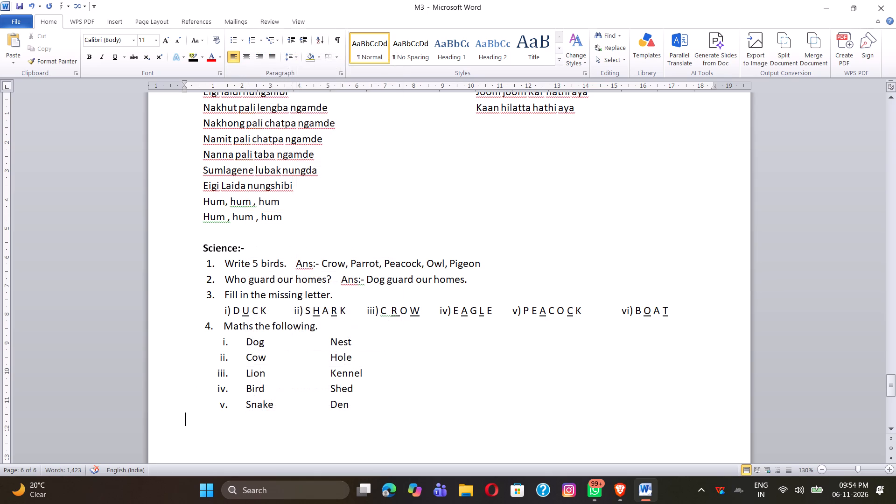
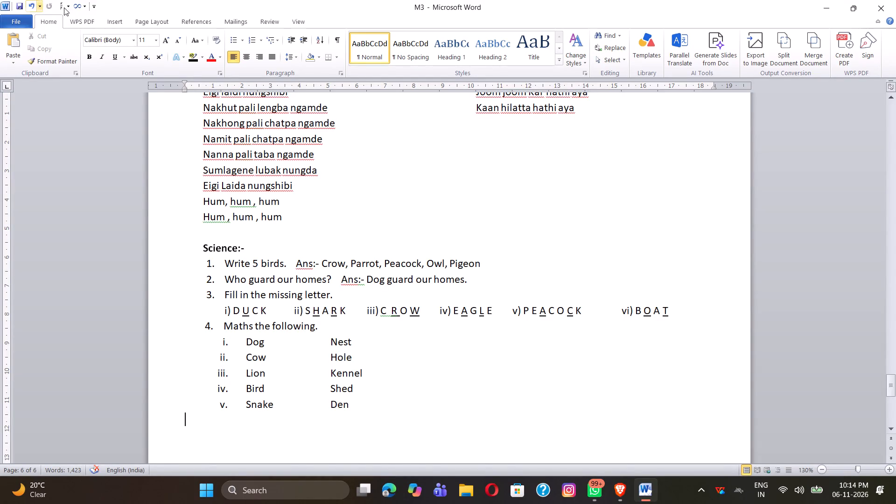
Draw a straight line from Dog to Kennel in question 4, about 1.11 cm high and 2.12 cm wide, with the black line style.
click(112, 26)
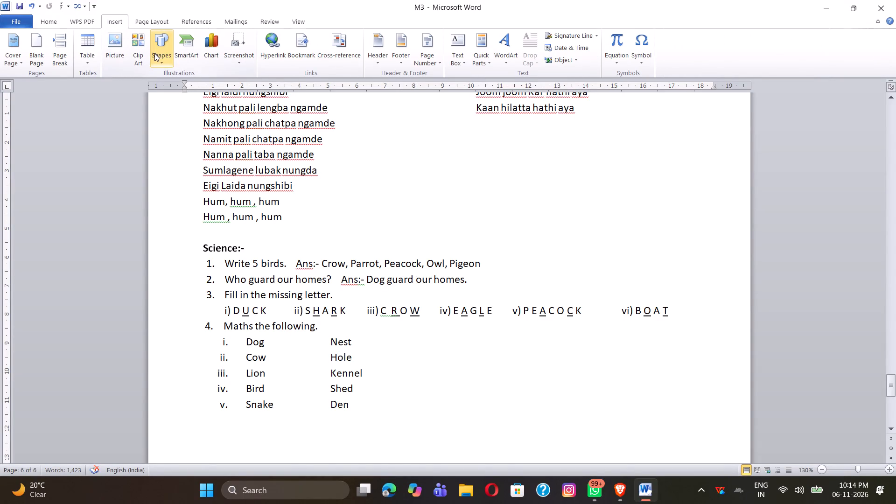
click(154, 53)
click(182, 86)
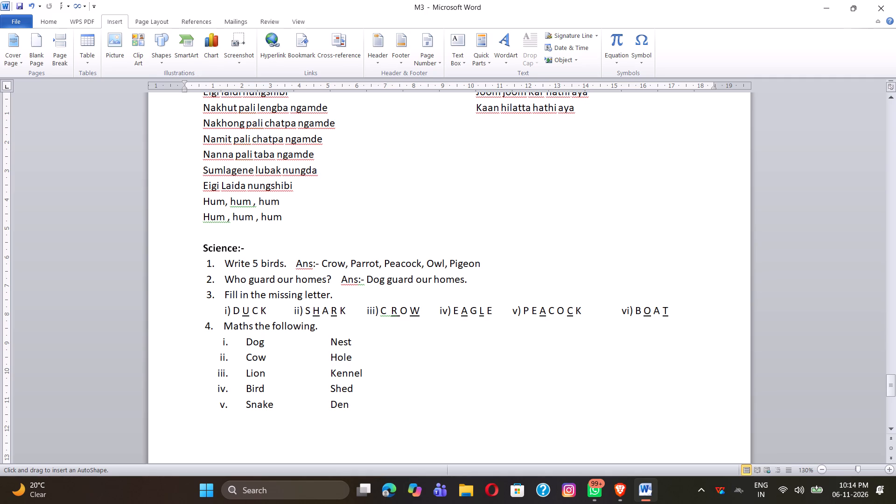
drag(266, 343, 322, 371)
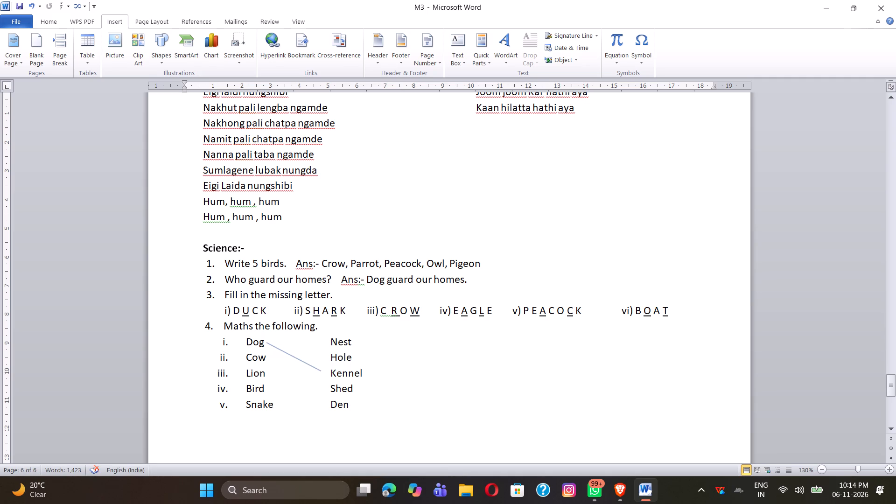
drag(322, 371, 327, 374)
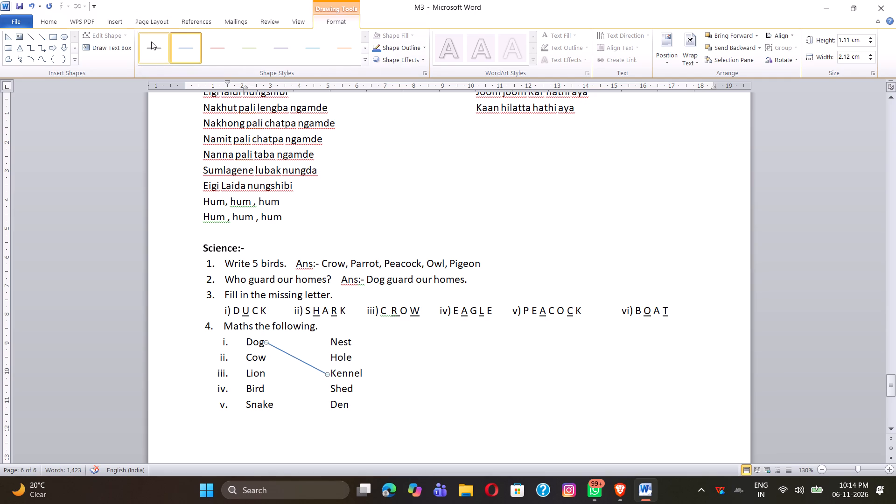
click(152, 42)
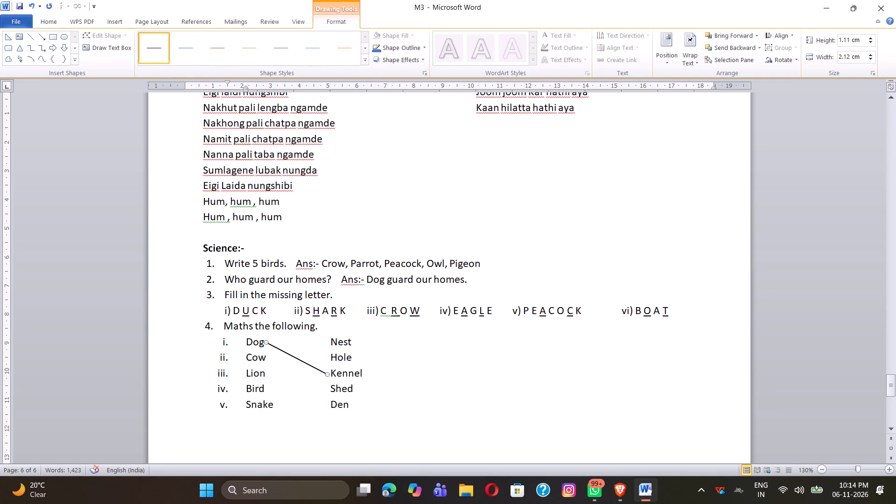
Copy the Dog–Kennel line and paste five copies of it into the matching exercise.
right_click(287, 352)
click(312, 196)
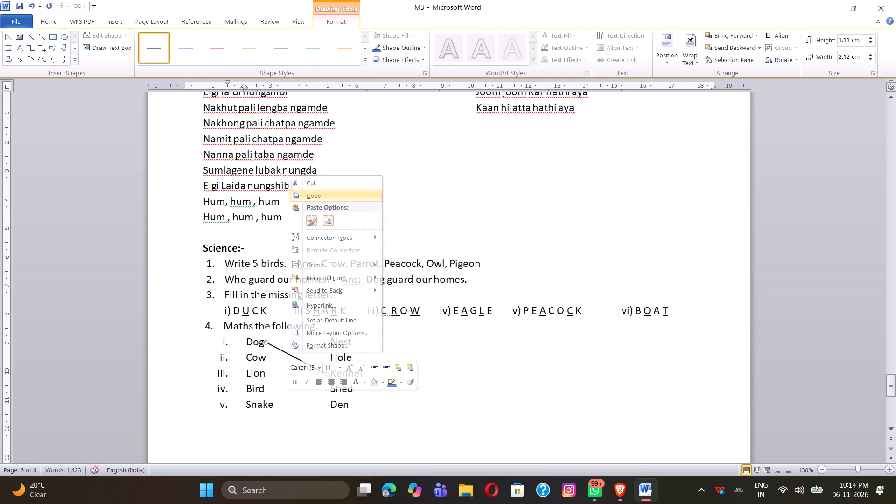
click(296, 387)
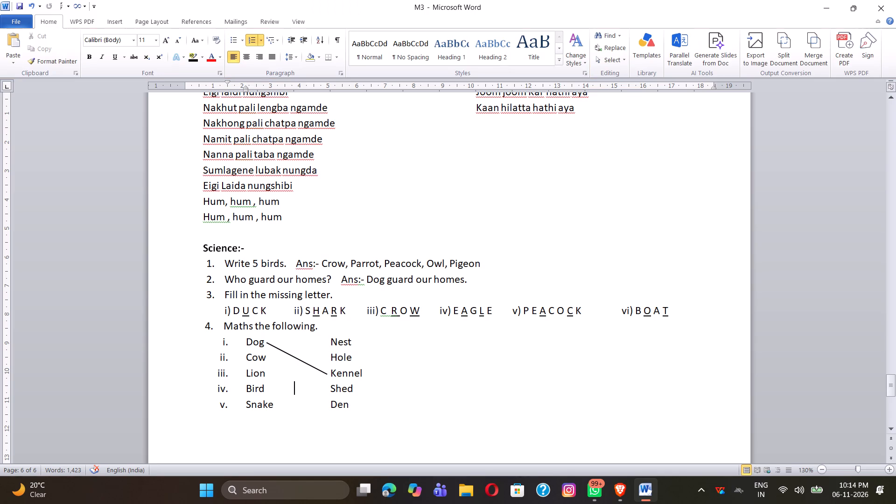
key(ctrl+v)
key(ctrl+v)
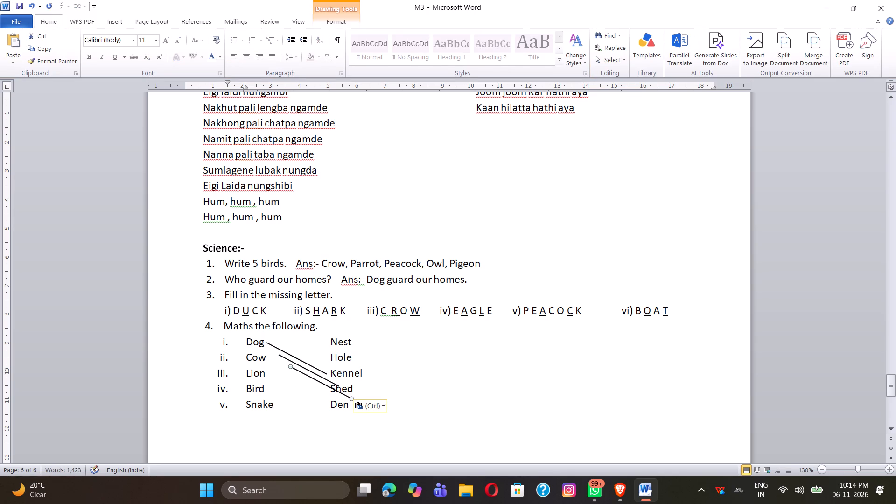
key(ctrl+v)
key(ctrl+v)
key(ctrl+v)
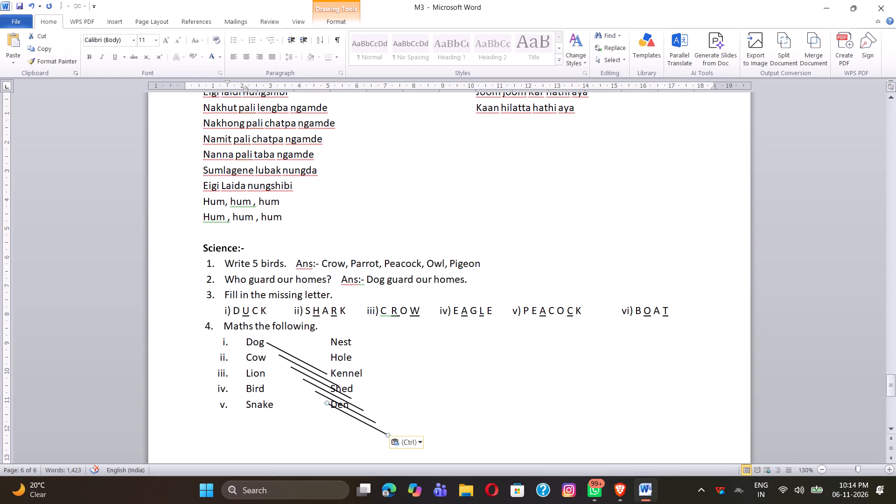
Place one copied line between Cow and Shed and move the other copies clear of it.
drag(305, 367, 296, 370)
drag(318, 388, 282, 448)
drag(331, 405, 295, 432)
drag(350, 408, 350, 421)
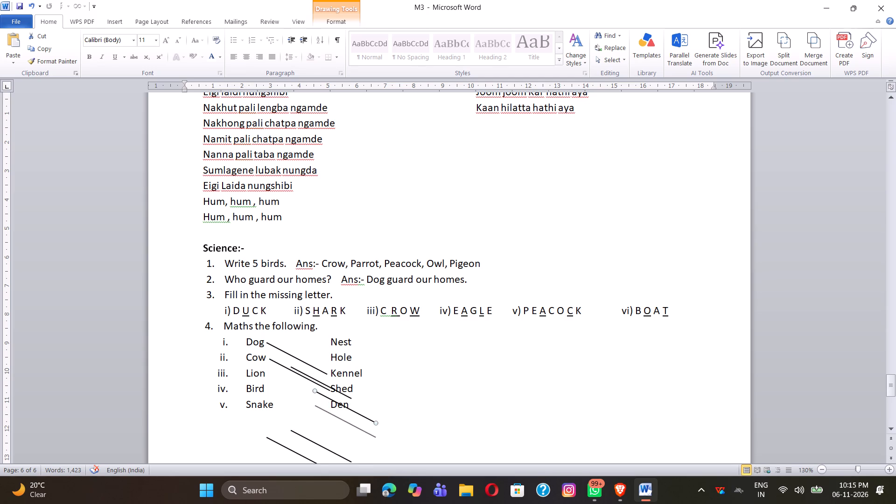
drag(350, 421, 349, 421)
drag(336, 389, 426, 355)
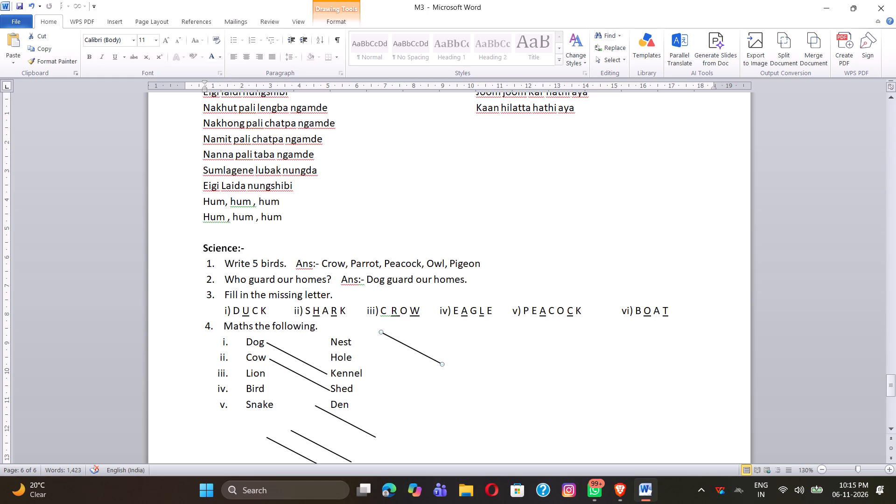
Nudge the Cow–Shed line so it starts at Cow and ends just before Shed.
click(302, 375)
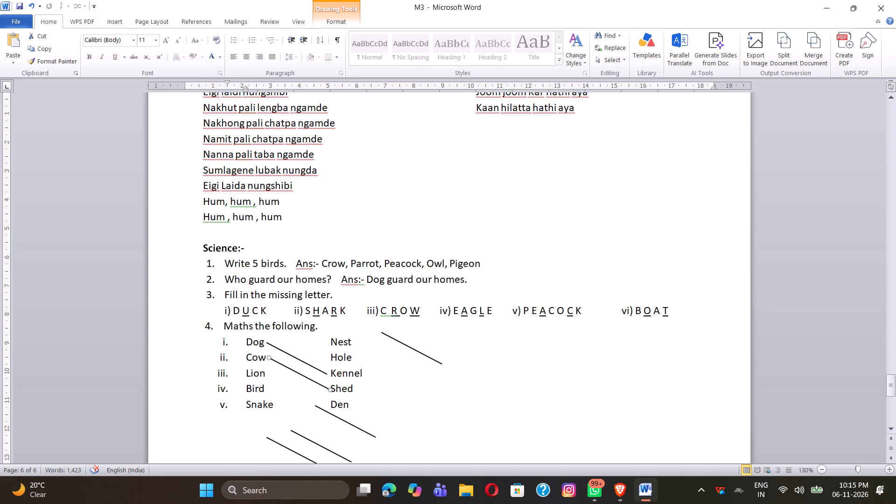
click(382, 368)
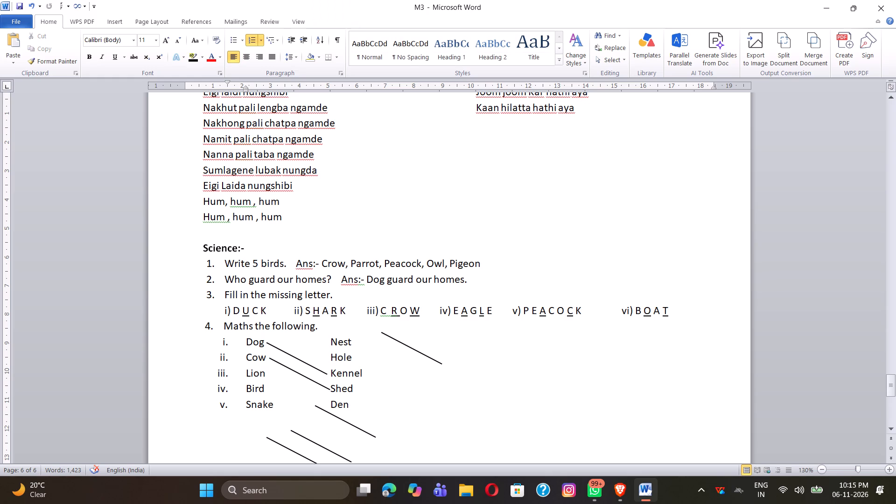
click(309, 380)
click(314, 372)
Move the spare line beside the second column so that it connects Lion with Den.
drag(402, 344, 286, 383)
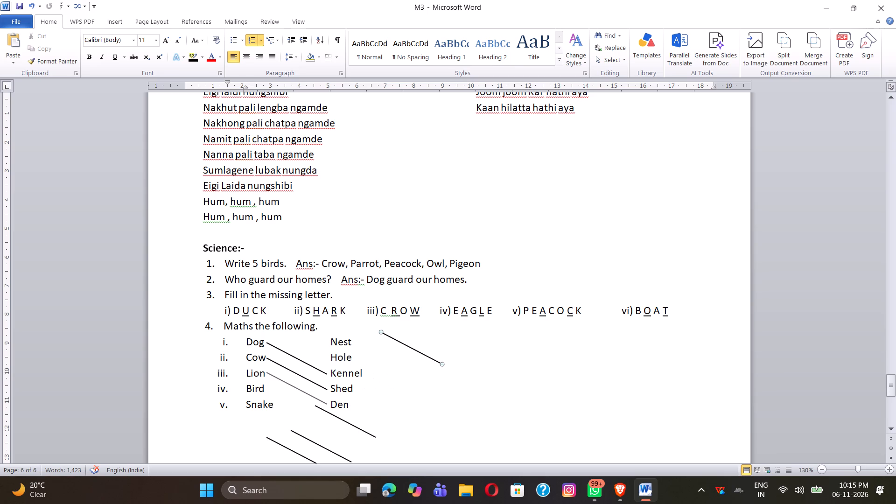
drag(286, 383, 288, 386)
drag(288, 386, 288, 386)
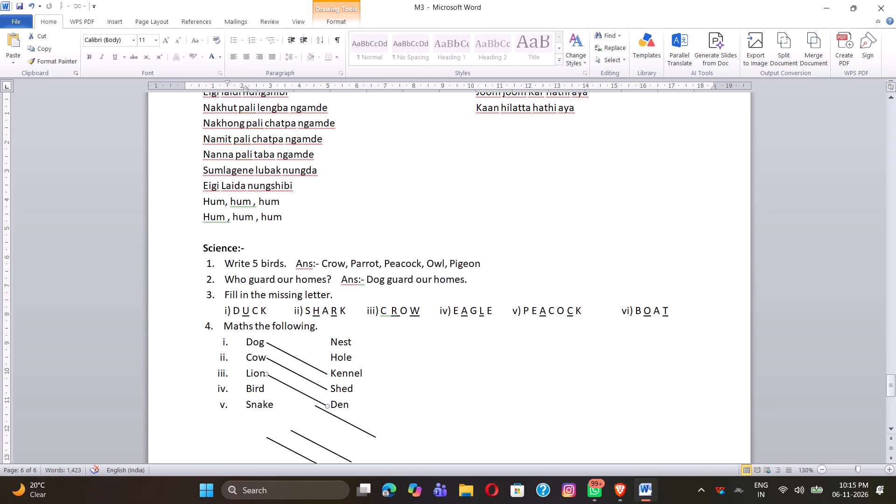
Move another spare line to start at Bird and redirect its other end to Nest.
click(364, 431)
drag(364, 431, 329, 417)
drag(329, 417, 316, 412)
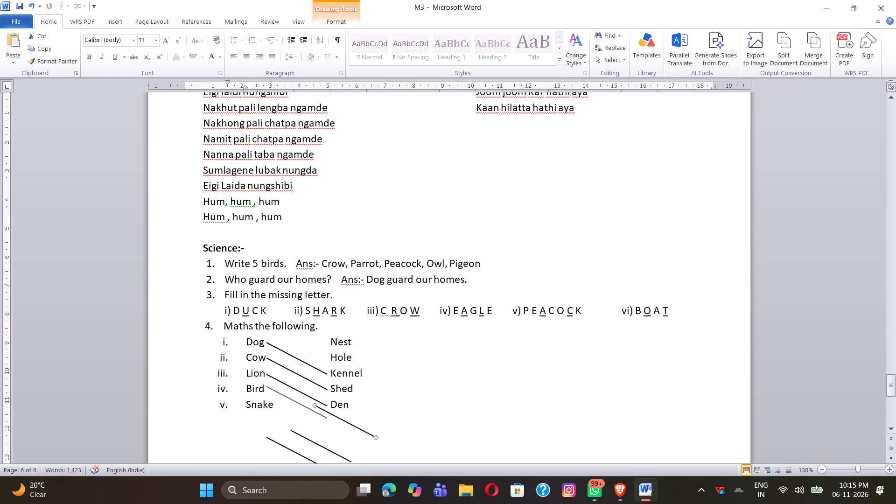
drag(316, 412, 316, 413)
drag(329, 421, 321, 347)
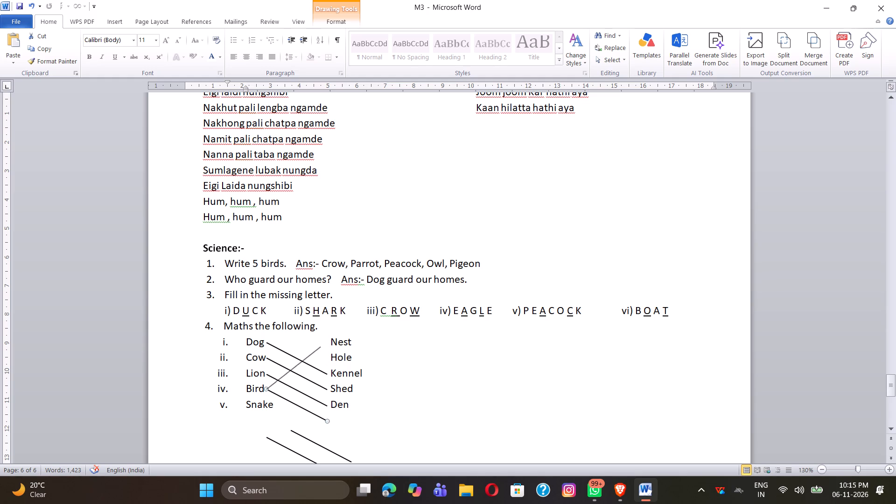
drag(321, 347, 328, 342)
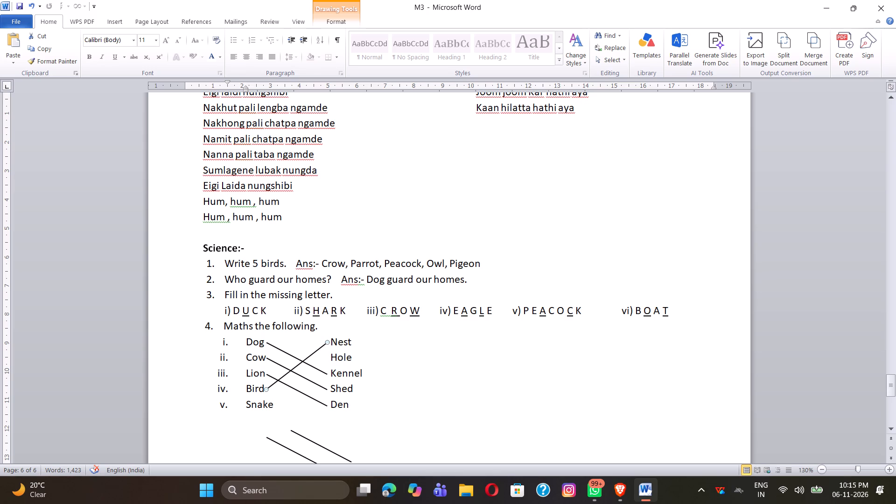
Move another spare line to start at Snake and redirect its other end to Hole.
drag(302, 438, 290, 411)
drag(290, 411, 287, 410)
drag(336, 437, 328, 361)
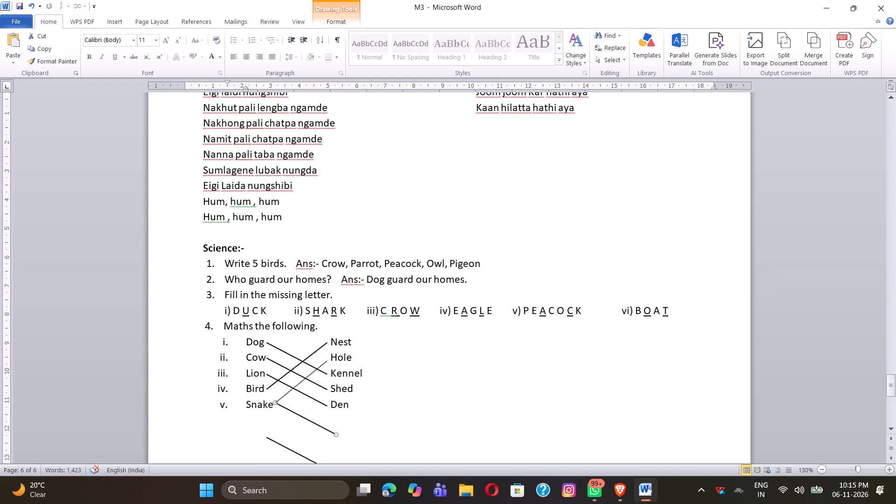
drag(328, 361, 329, 360)
drag(329, 360, 330, 360)
click(399, 357)
Delete the leftover spare line below the matching exercise.
click(294, 450)
key(BackSpace)
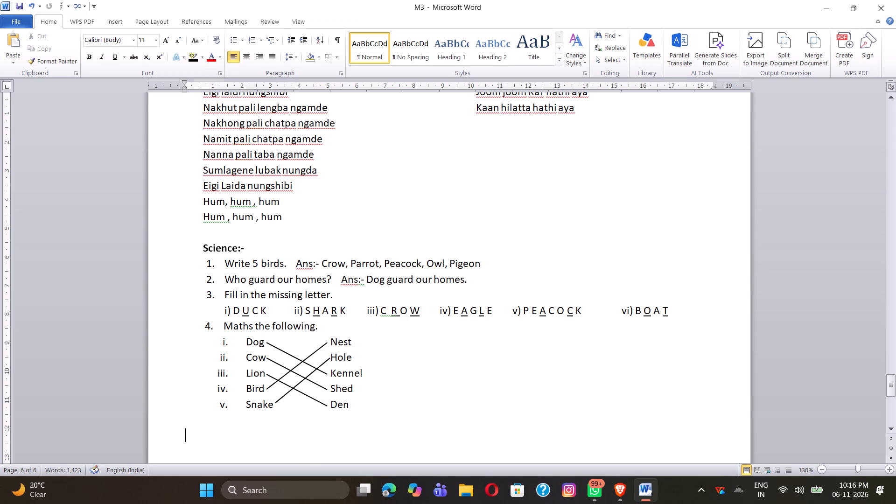
Start a new line directly below item v of question 4, without numbering or indent.
scroll(294, 450, down, 3)
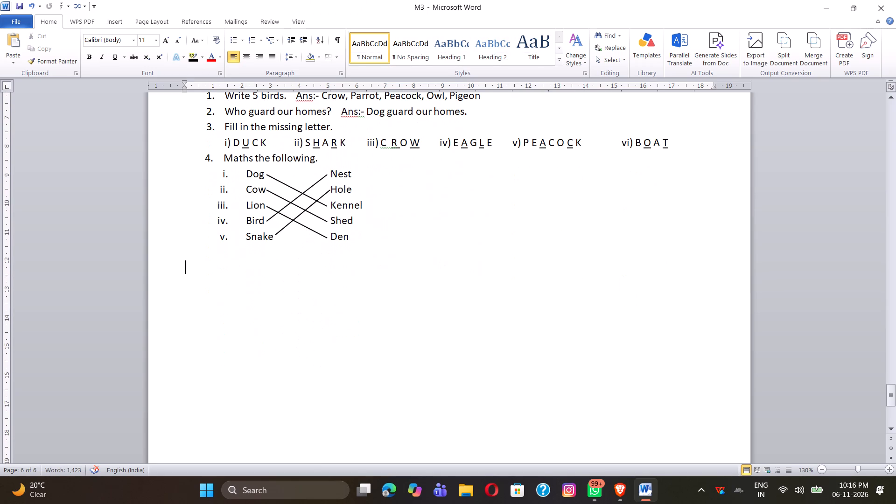
click(369, 239)
key(Return)
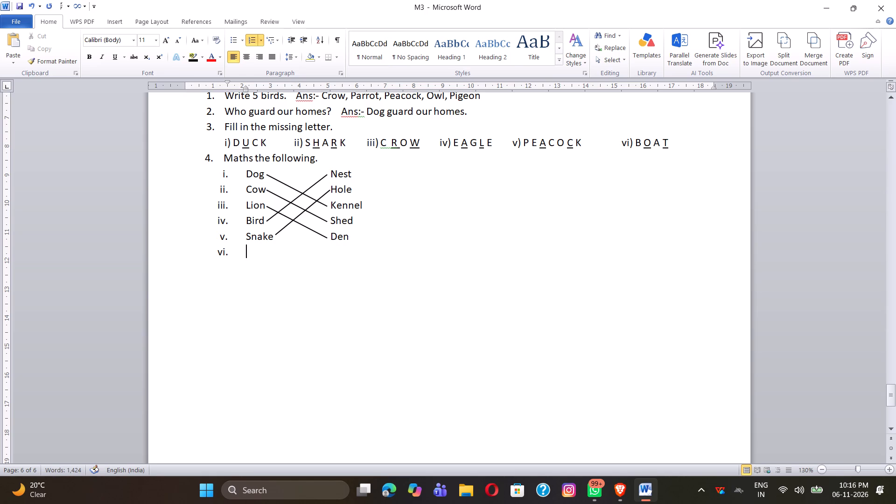
key(BackSpace)
key(BackSpace)
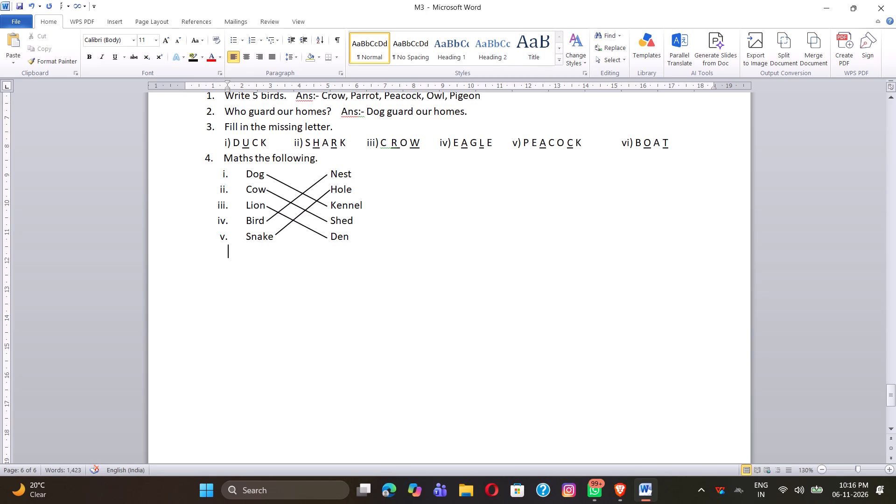
key(BackSpace)
Add question 5 below the matching exercise, indented with spaces to line up with question 4: "5. Write 5 water animals.".
key(space)
key(space)
key(space)
key(space)
key(space)
key(space)
key(space)
key(5)
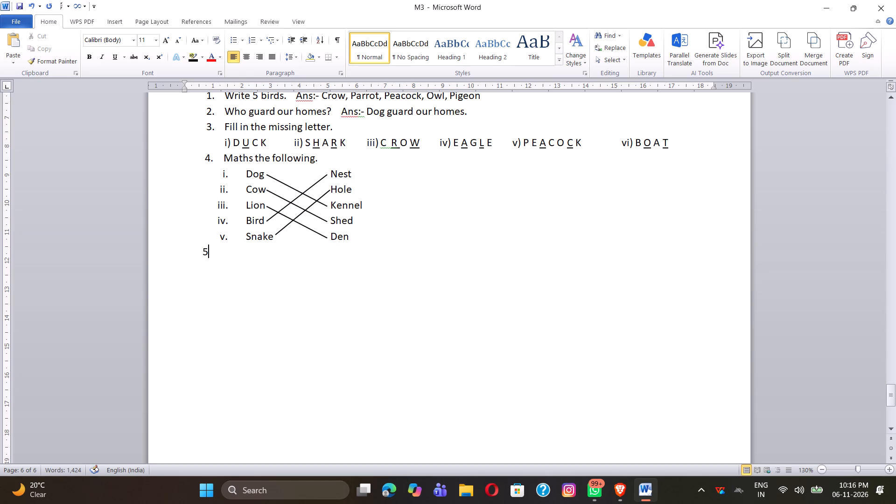
text(.)
key(space)
key(space)
key(shift+w)
text(rite)
key(space)
key(5)
key(space)
text(water)
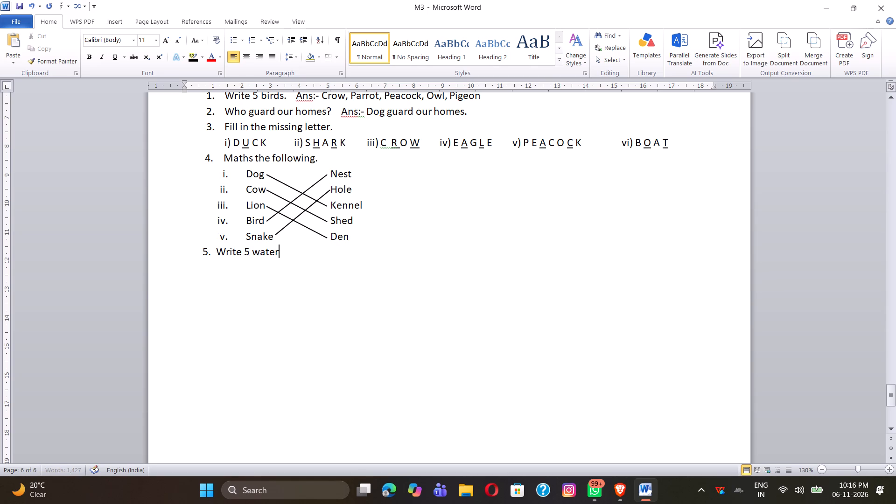
key(space)
text(animal)
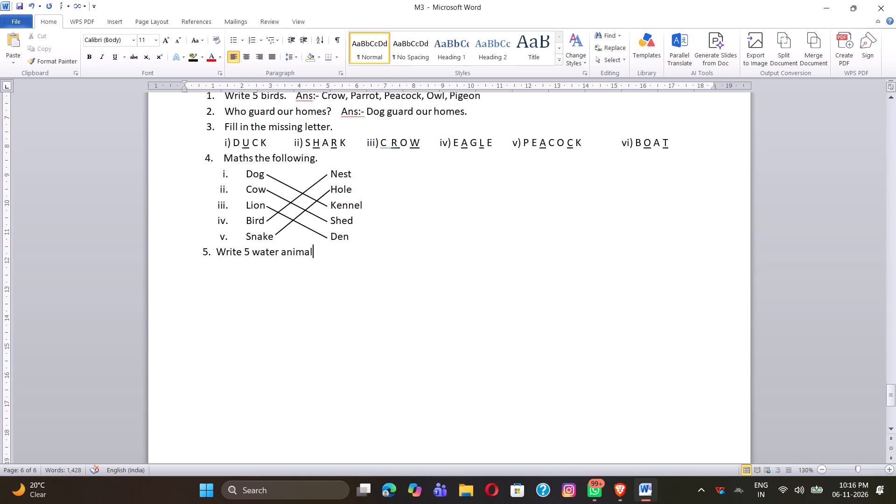
key(s)
key(period)
Add the answer on question 5's line after a tab gap: "Ans:- Fish, starfish, crab, Dolphin, whale.".
key(Tab)
text(Ans:-)
key(space)
text(Fish)
text(, s)
text(tar)
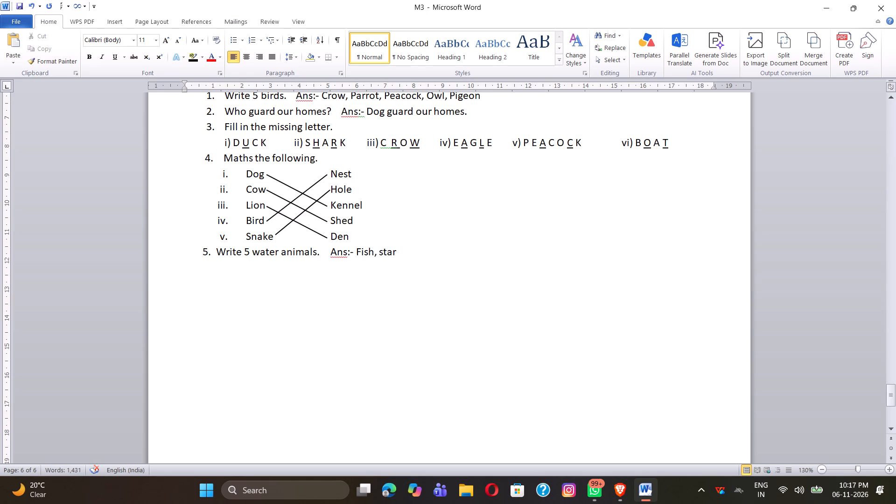
text(fis)
key(h)
text(, crab)
text(, Dolphin)
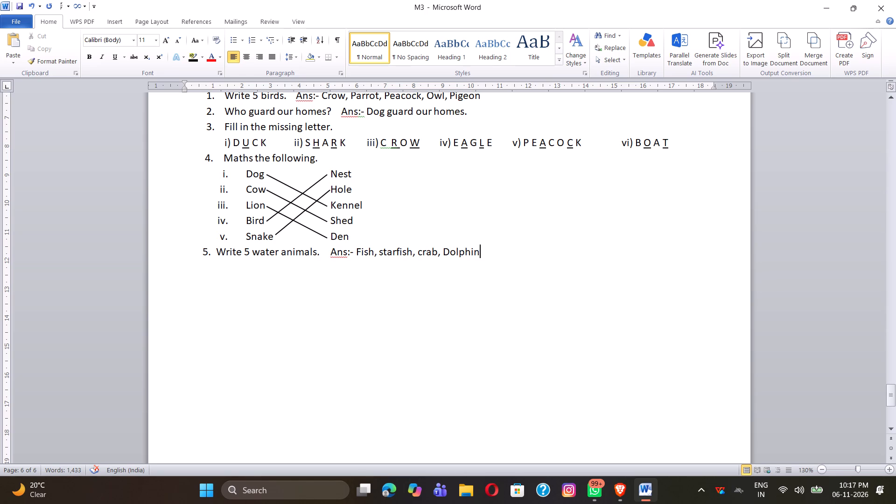
text(, whale)
key(period)
Add question 6 on a new line, indented with spaces to align with number 5: "6. What gives us light at night?".
key(Return)
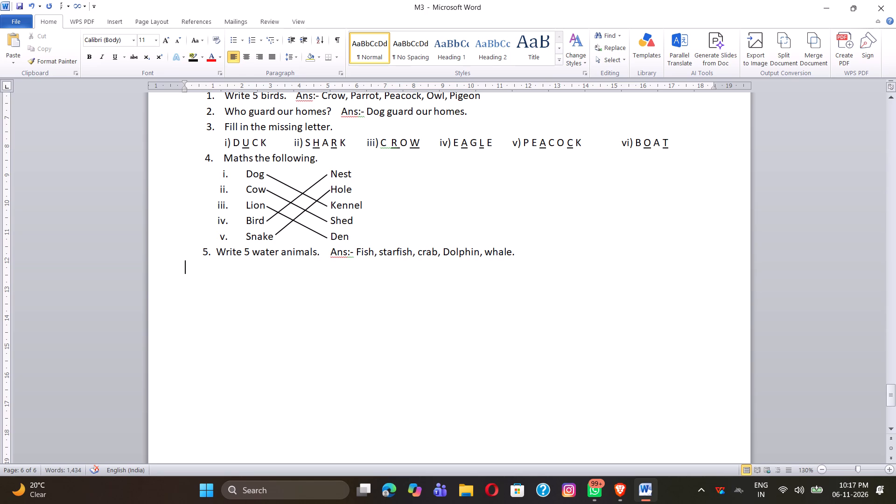
key(space)
key(space)
key(space)
key(space)
key(space)
key(space)
key(space)
key(space)
text(6)
key(BackSpace)
key(BackSpace)
key(6)
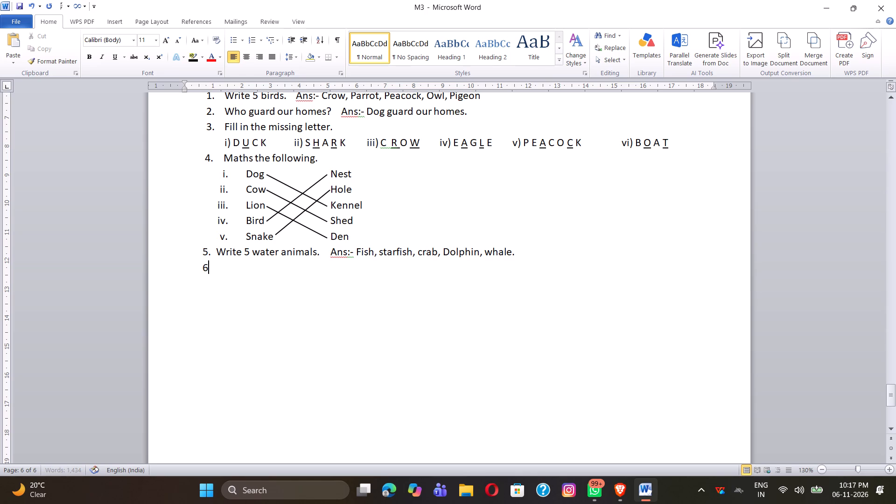
text(.)
key(space)
key(space)
text(What gives)
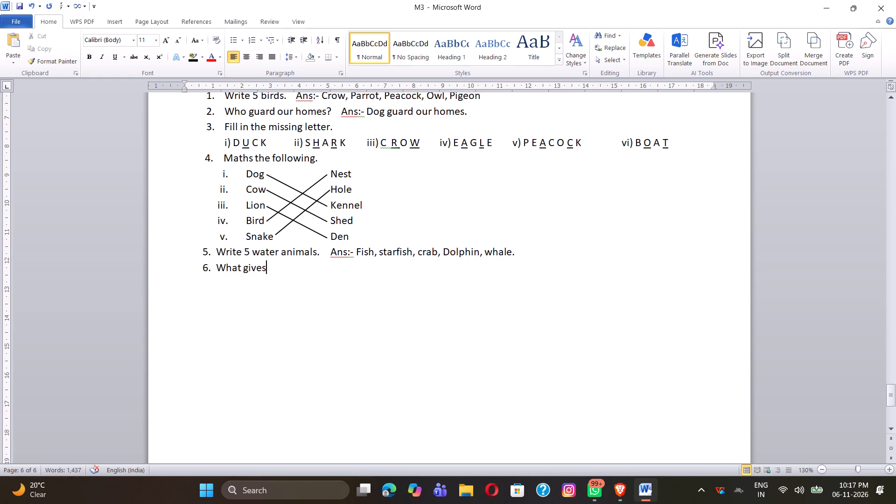
key(space)
text(us)
key(space)
text(light)
key(space)
text(at night)
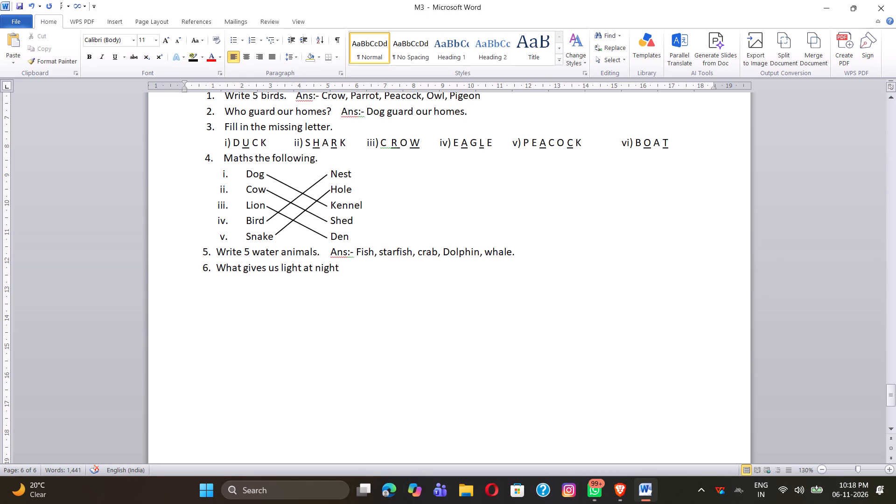
key(shift+question)
Write question 6's answer on a new indented line below it, beginning "Ans:- The moon".
key(Return)
key(space)
key(space)
key(space)
key(space)
key(space)
key(space)
key(space)
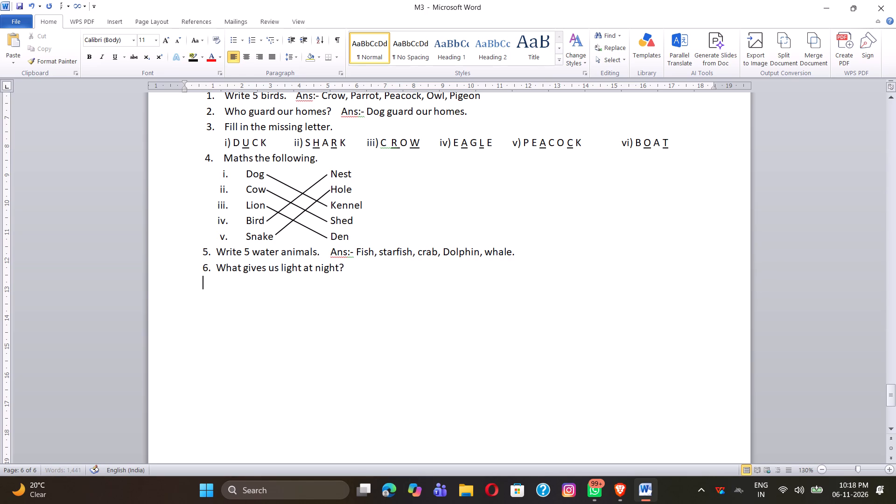
text(Ans:-)
key(space)
key(t)
key(BackSpace)
text(Th)
text(e moon)
key(space)
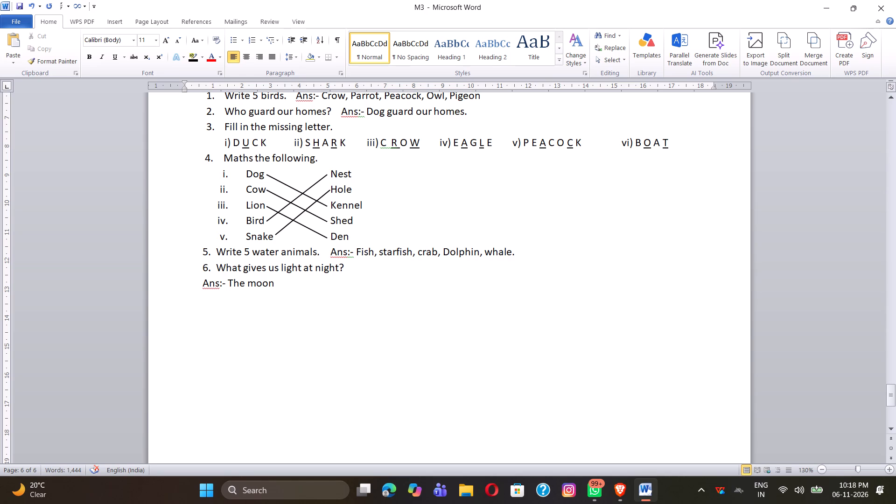
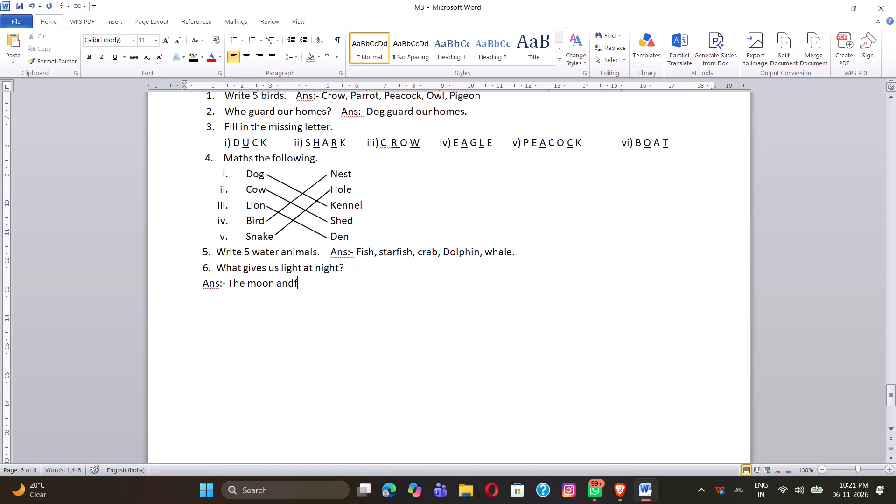
Complete question 6's answer to read "Ans:- The moon and stars gives us light at night.", removing the stray letter after "and".
key(BackSpace)
key(space)
text(star)
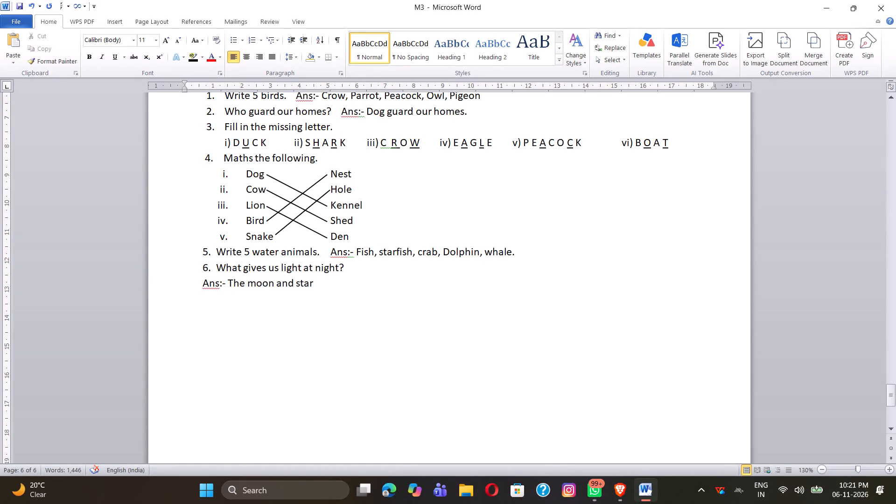
text(s gives us light)
key(space)
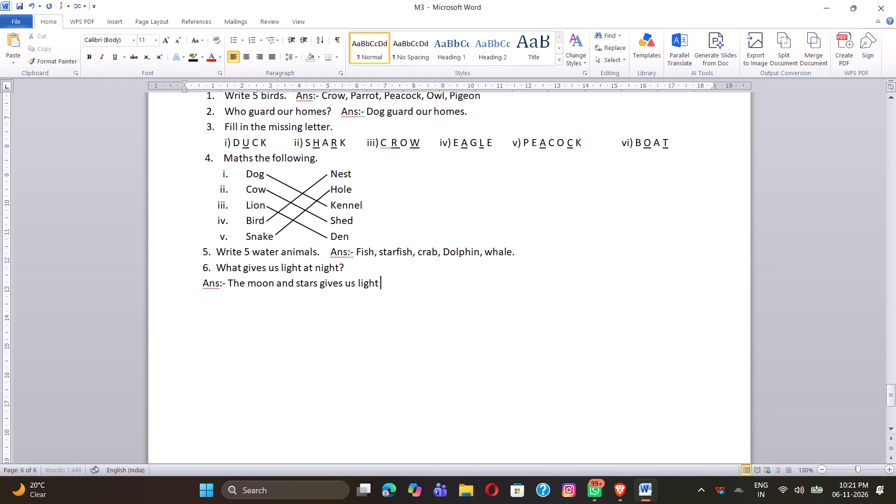
text(at night)
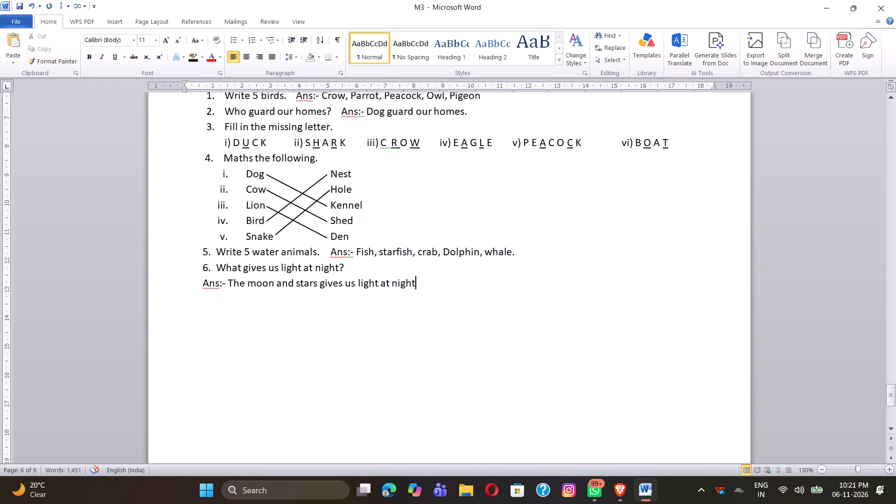
key(period)
Add question 7 on a new line, indented with spaces to align with number 6: "7. Tick the correct one.".
key(Return)
key(space)
key(space)
key(space)
key(space)
key(space)
key(space)
key(space)
key(7)
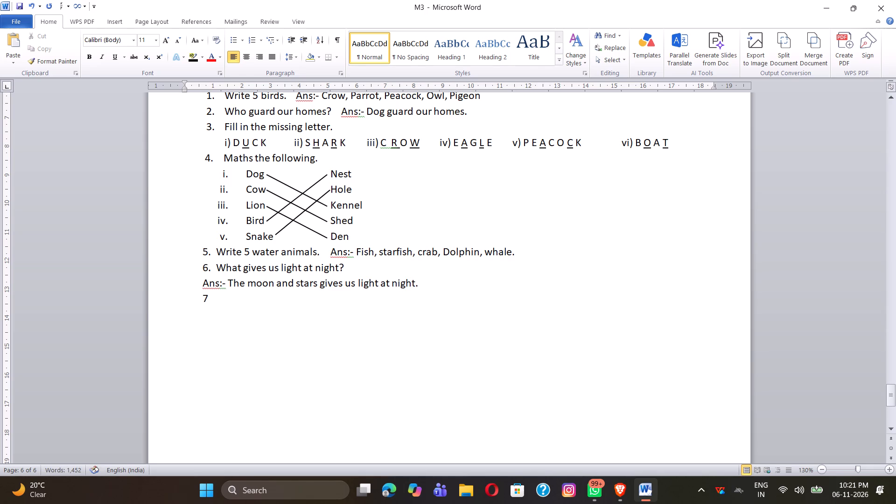
text(. Tick)
key(space)
text(the)
key(space)
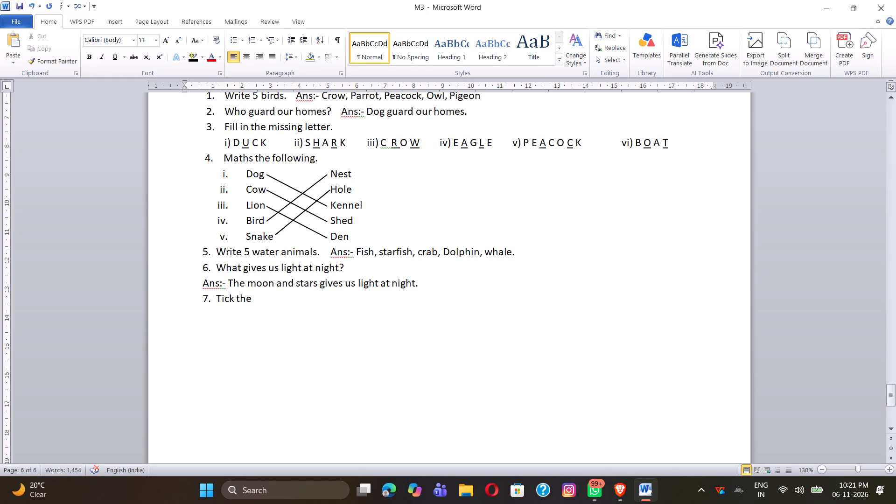
text(correwct)
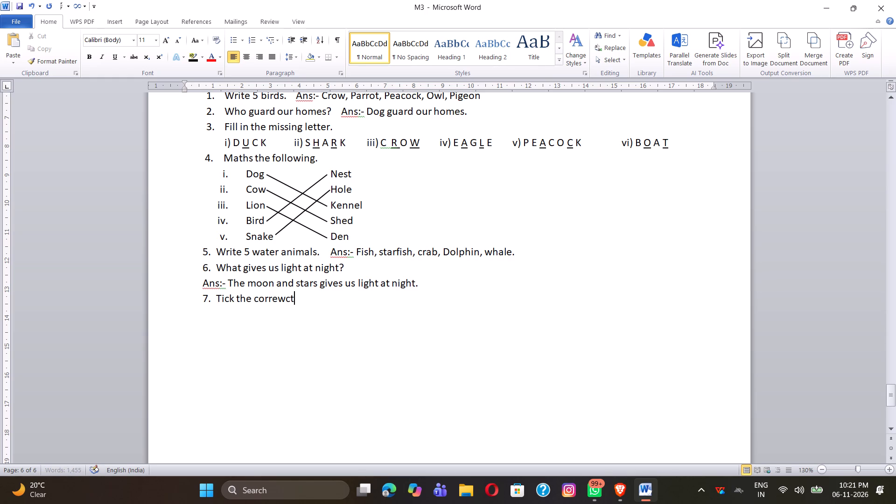
key(BackSpace)
key(BackSpace)
key(BackSpace)
text(ct)
key(space)
text(one.)
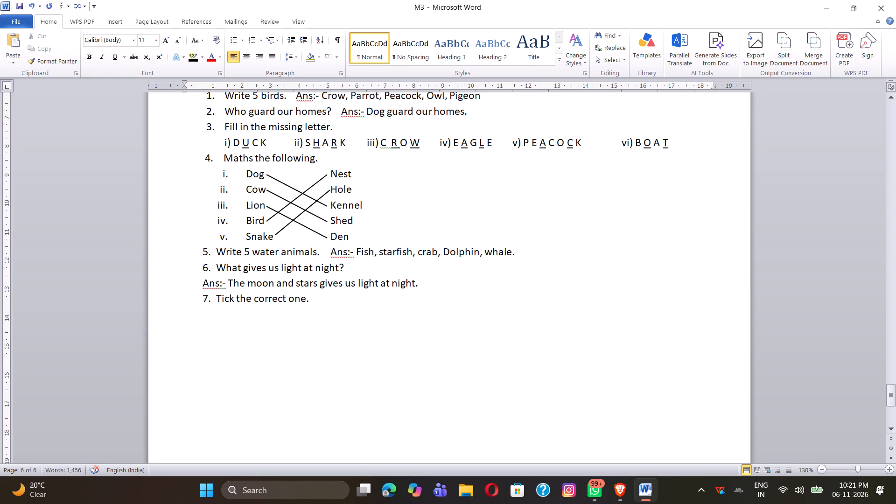
Start a new line below question 7, indented with spaces slightly deeper than the question number.
key(Return)
key(space)
key(space)
key(space)
key(space)
key(space)
key(space)
key(space)
key(space)
key(space)
key(space)
key(space)
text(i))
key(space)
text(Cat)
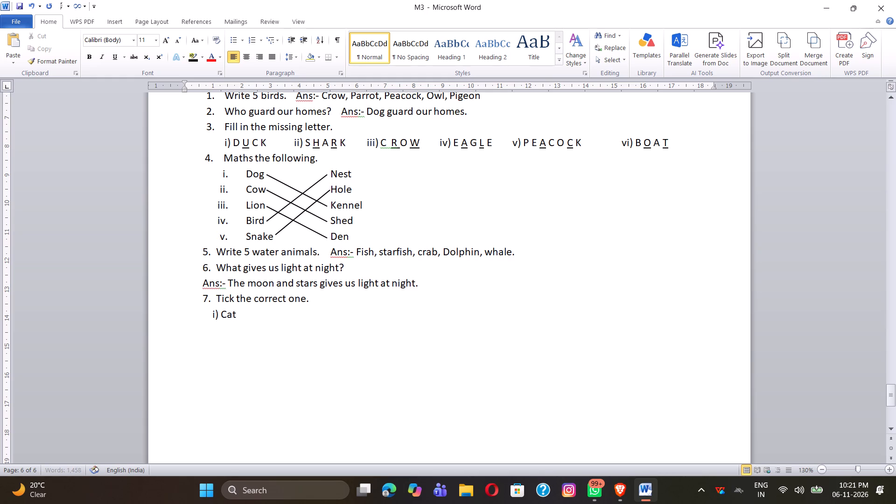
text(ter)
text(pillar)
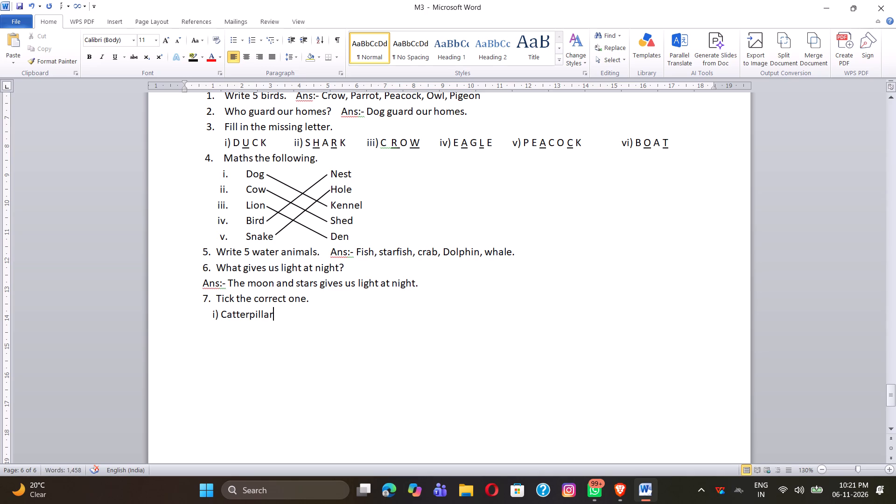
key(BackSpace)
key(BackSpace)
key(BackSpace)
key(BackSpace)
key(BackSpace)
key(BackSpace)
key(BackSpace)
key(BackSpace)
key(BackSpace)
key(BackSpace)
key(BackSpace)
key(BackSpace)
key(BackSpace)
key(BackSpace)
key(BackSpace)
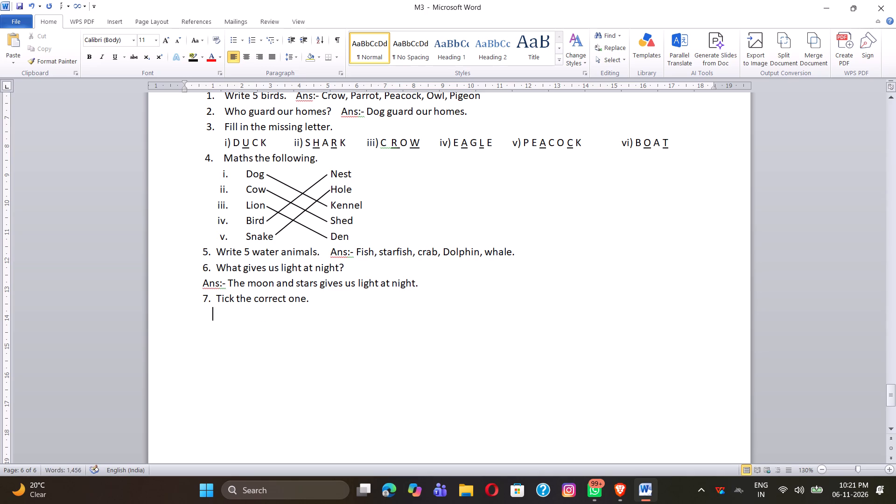
Apply roman-numeral numbering to the line below question 7 and enter item i: "The insect that bites".
click(257, 37)
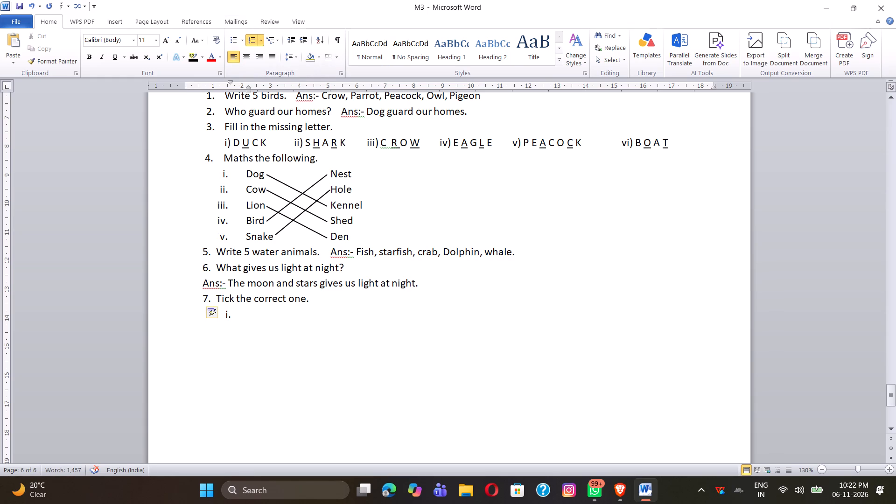
text(The insect)
key(space)
text(that)
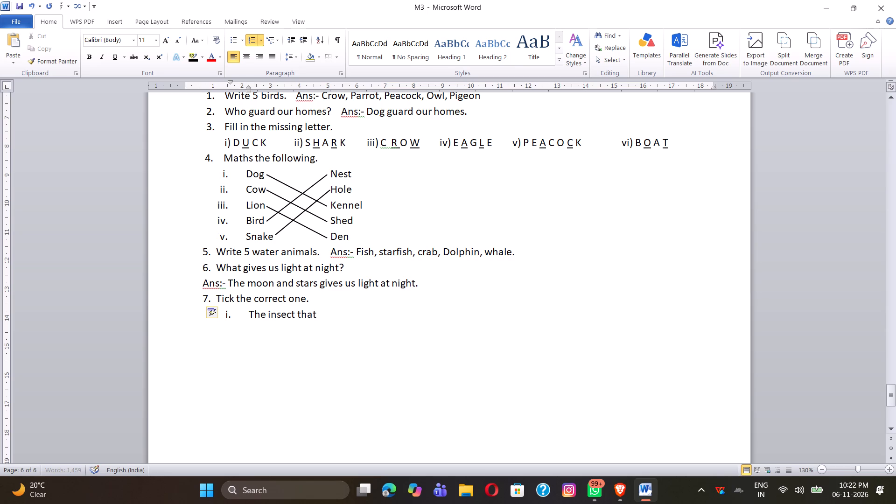
key(space)
text(bites)
Add an unnumbered line below item i with tab-separated options: "a) Catterpillar", "b) Mosquito", "c) butterfly".
key(Return)
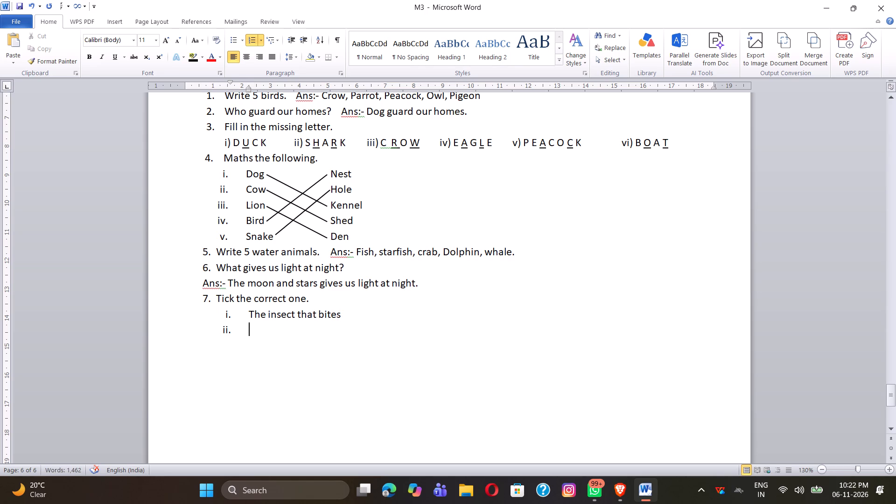
key(BackSpace)
text(a))
key(space)
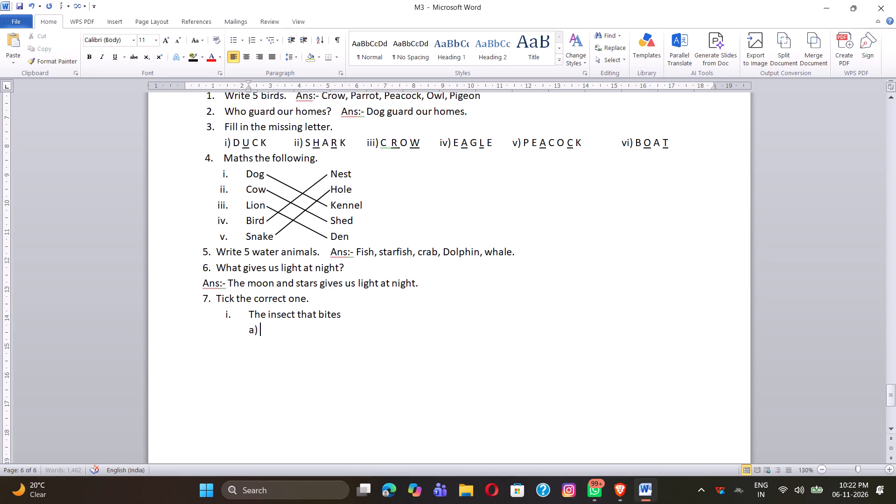
text(Ca)
text(tter)
text(pillar)
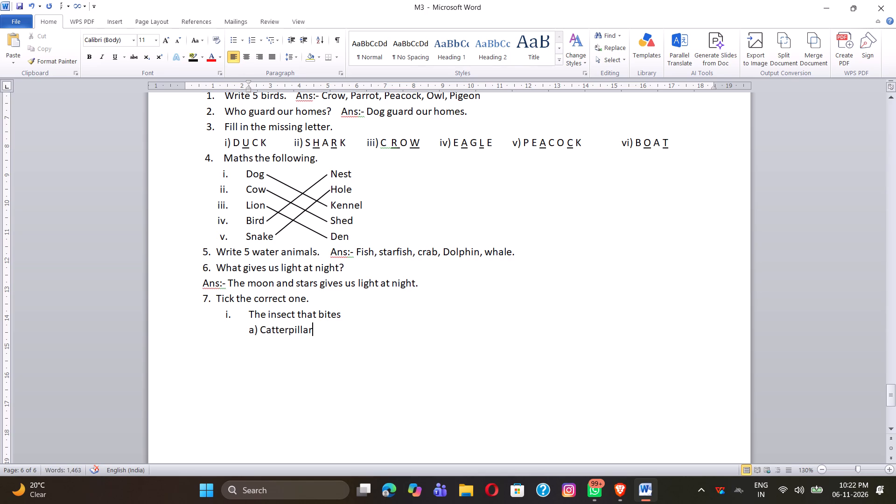
key(Tab)
text(b) Mos)
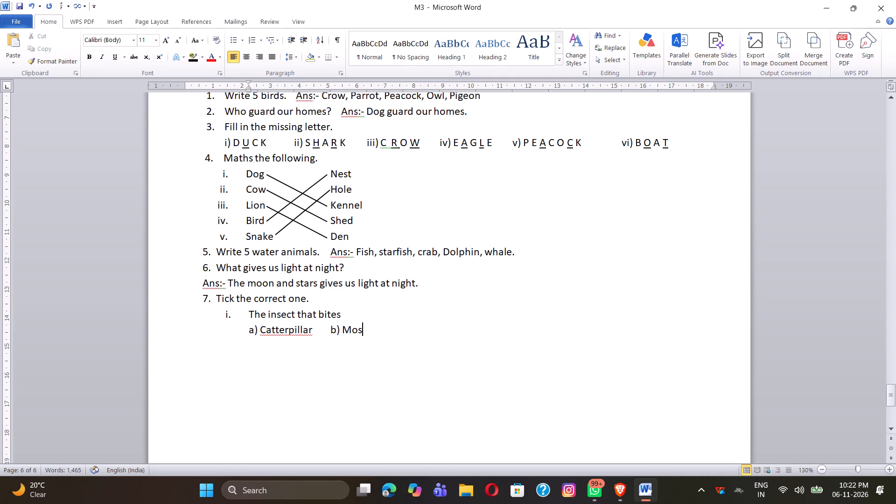
text(quito)
key(Tab)
text(c) butter)
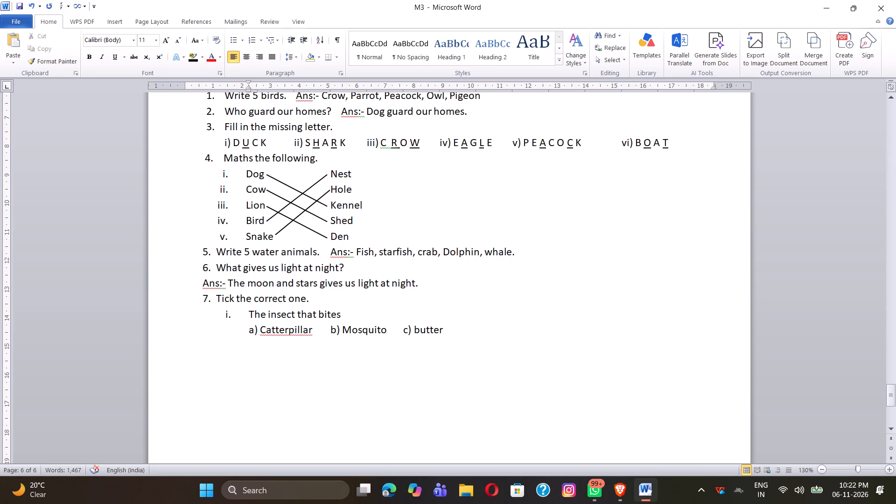
text(fly)
Capitalize the first letter of option c so it reads "Butterfly", and move back toward the end of the word.
key(Left)
key(Left)
key(Left)
key(Left)
key(Left)
key(Left)
key(Left)
key(Left)
key(BackSpace)
key(shift+b)
key(Right)
key(Right)
key(Right)
key(Right)
key(Right)
key(Right)
key(Right)
Below item i's options, add roman-numbered item ii: "Used as a mode of air transport".
key(Right)
key(Return)
click(252, 39)
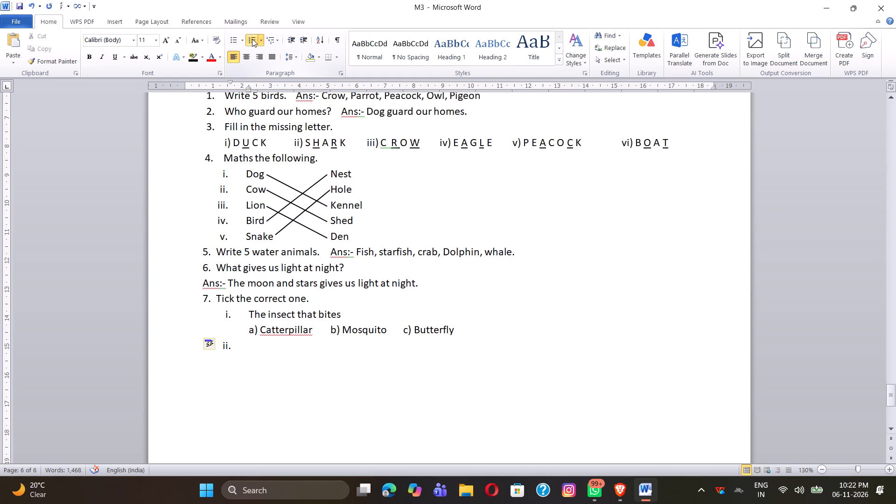
text(Used)
key(space)
text(as)
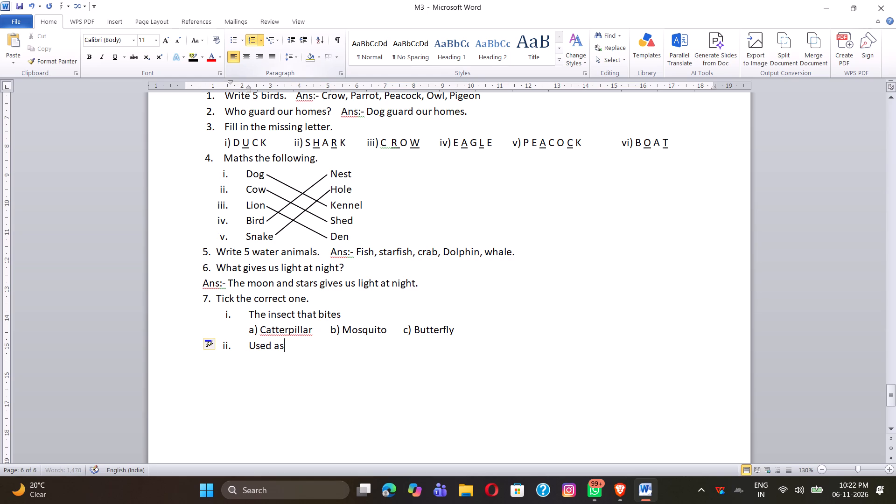
key(space)
text(a)
key(space)
text(mode)
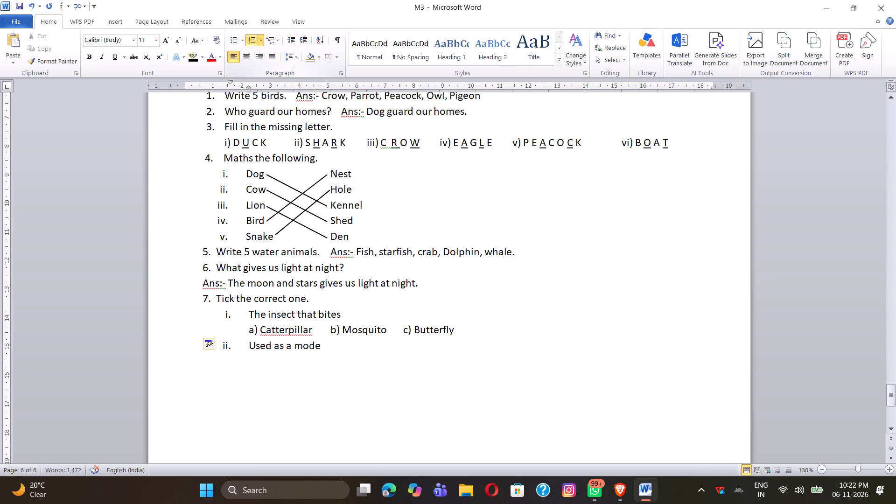
key(space)
text(of air tra)
text(nsport)
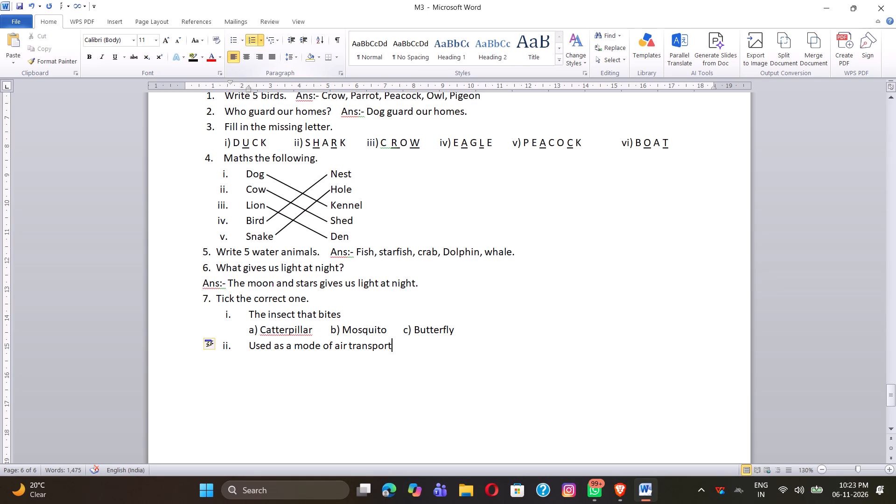
Add an unnumbered line below item ii with tab-separated options: "a) Boat", "b) Aeroplane", "c) Van".
key(Return)
key(BackSpace)
text(a) Boat)
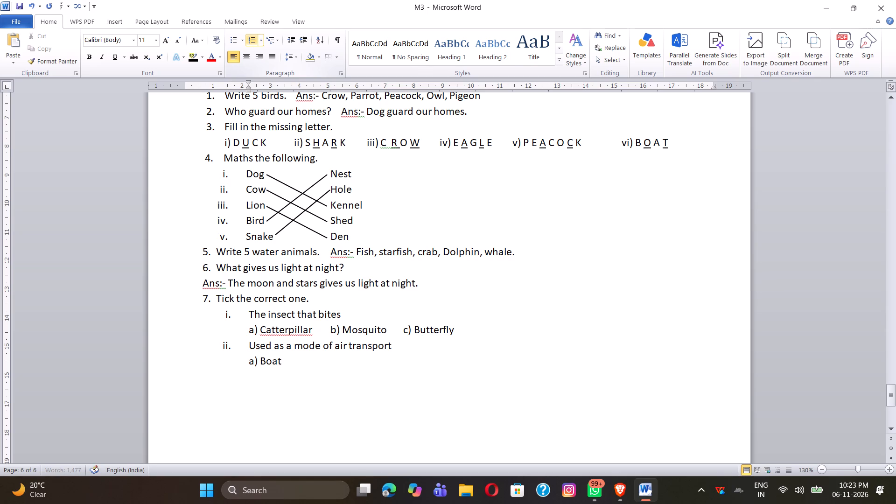
key(Tab)
text(b) Aeroplane)
key(Tab)
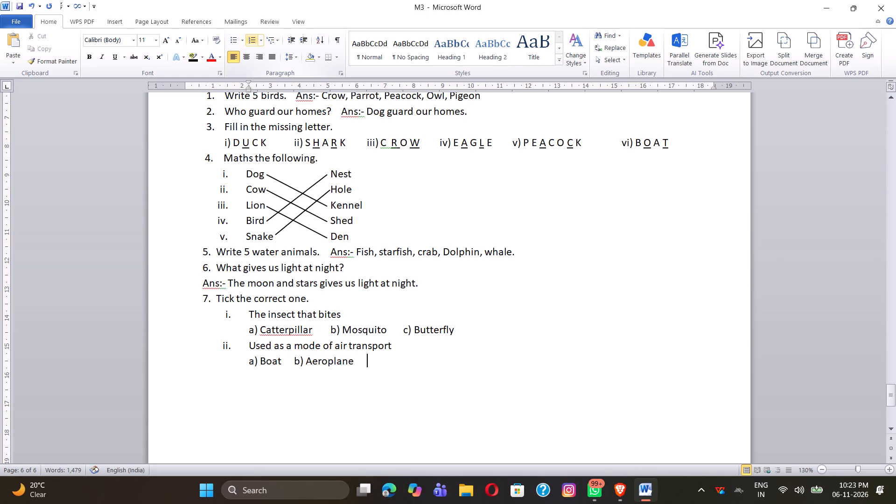
text(c))
key(space)
text(Van)
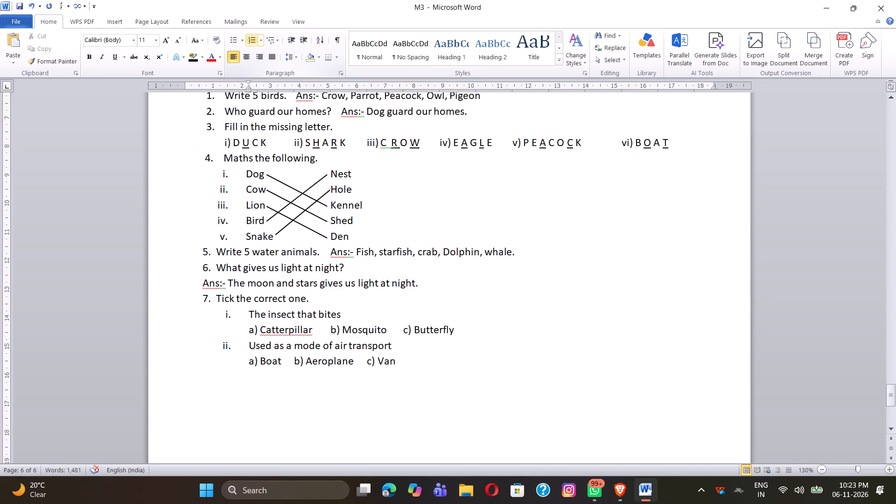
Add roman-numbered item iii below the transport options: "We use ________ in rainy season.".
key(Return)
click(252, 39)
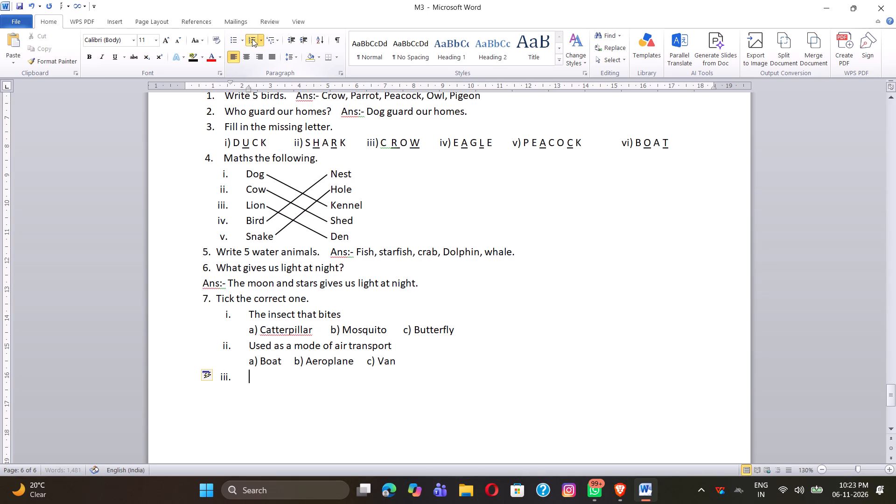
text(We us)
key(e)
key(space)
key(space)
text(________ in)
key(space)
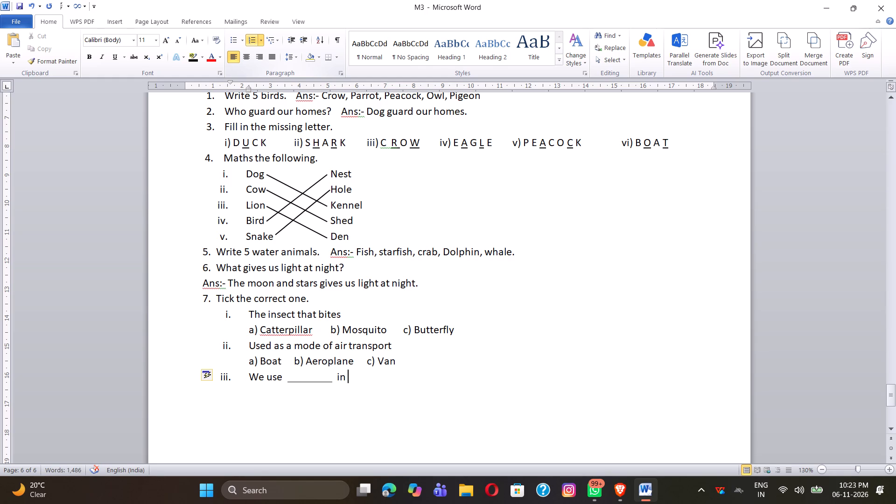
text(rainy seasom)
key(BackSpace)
key(n)
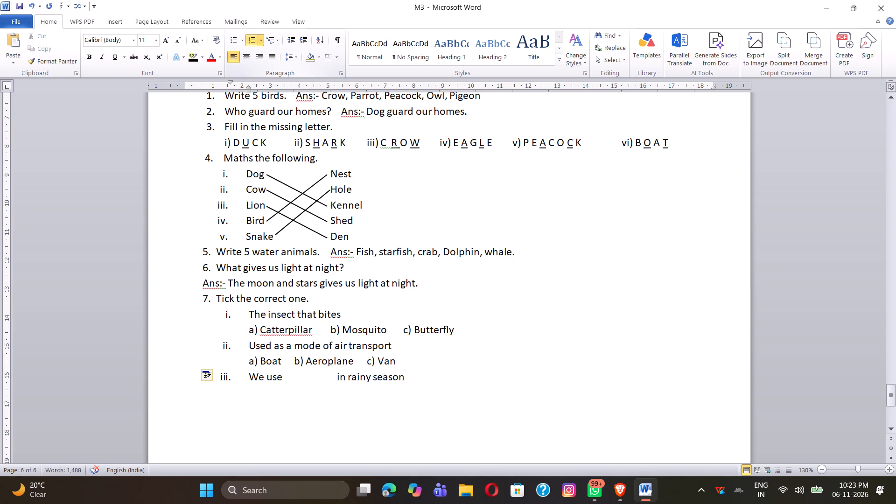
key(period)
Add an unnumbered line below item iii with tab-separated options: "a) Fan", "b) Umbrella", "c) T- shirt".
key(Return)
key(BackSpace)
text(a) Fan)
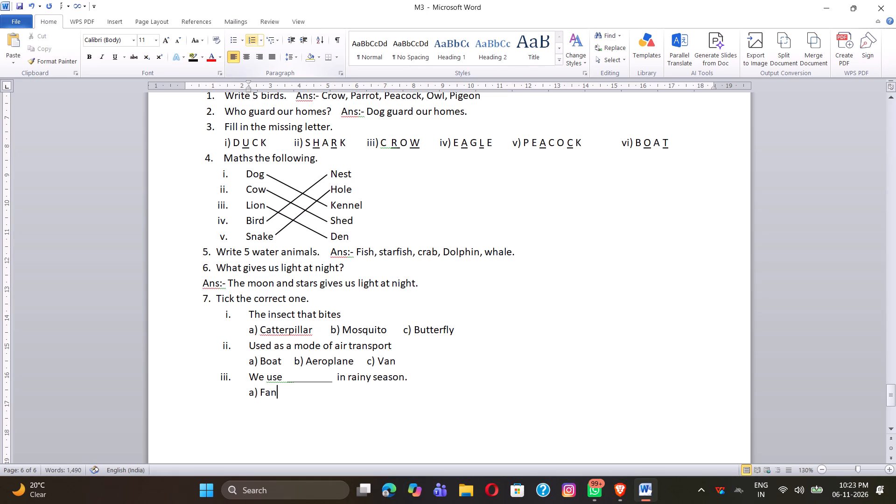
key(Tab)
text(b))
key(space)
text(Umbrella)
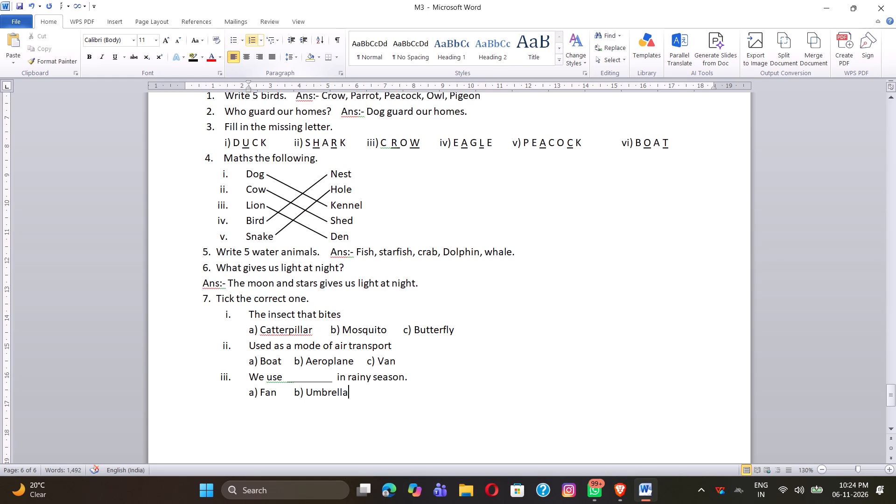
key(Tab)
text(c))
key(space)
key(shift+t)
text(- shirt)
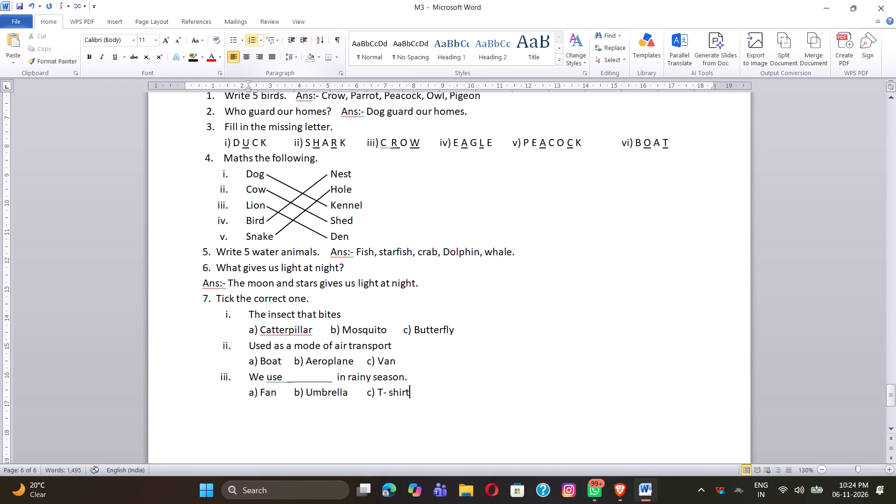
Add roman-numbered item iv below item iii's options: "A snake lives in a ______".
key(Return)
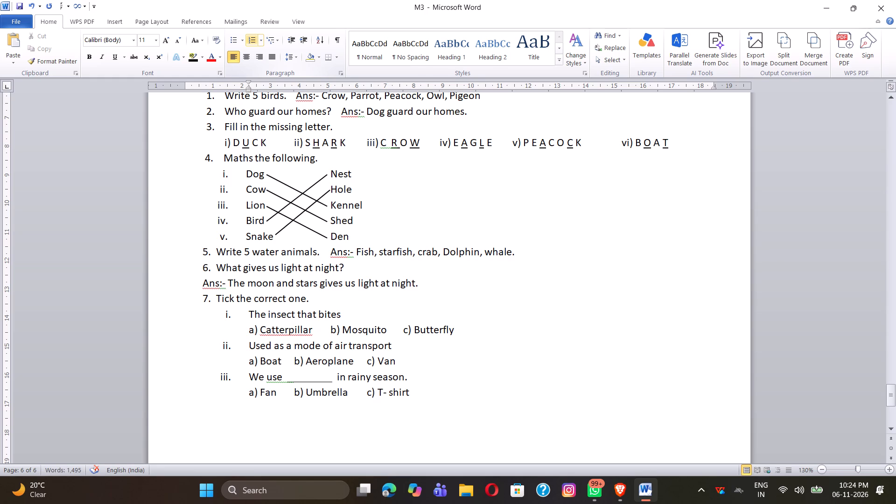
click(252, 39)
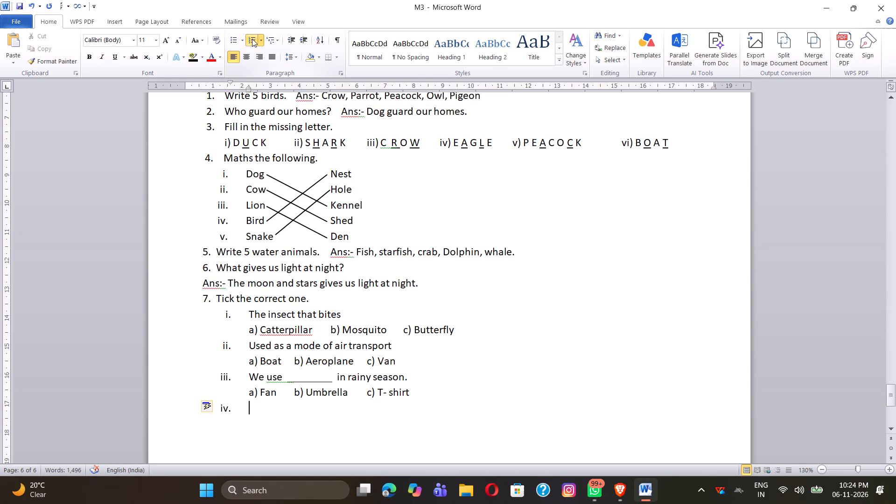
text(A snake)
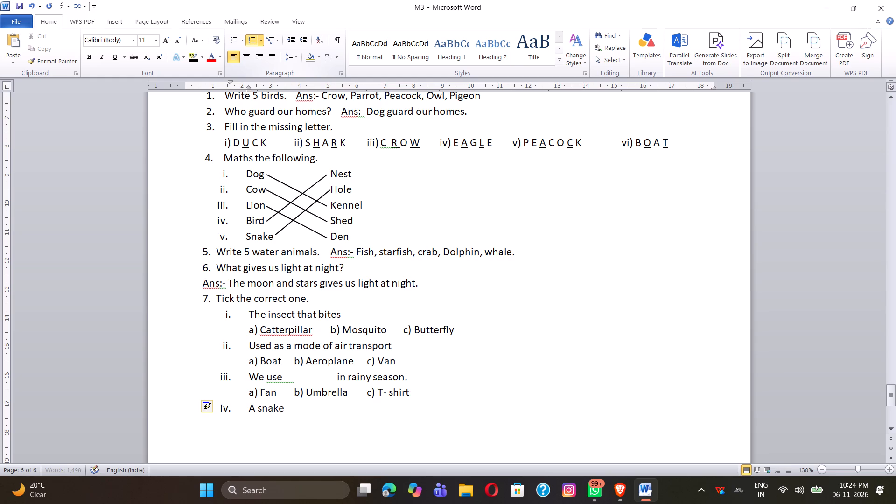
key(space)
text(lives)
key(space)
text(in)
key(space)
text(a)
key(space)
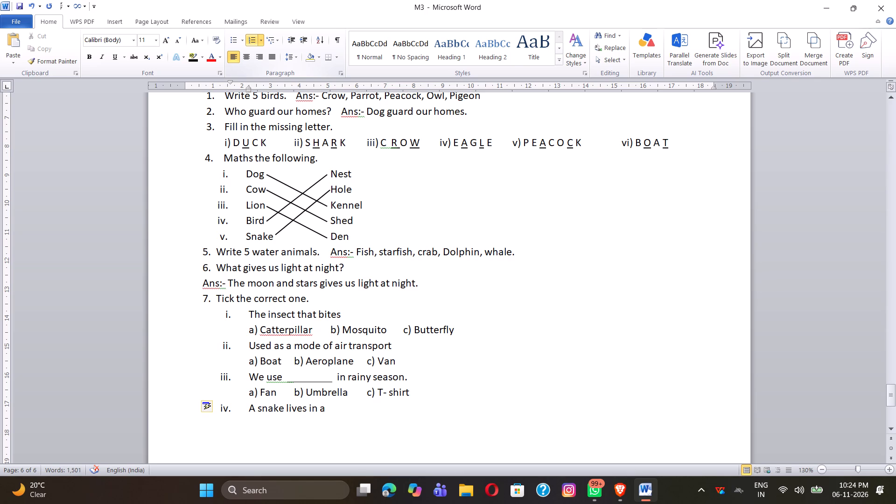
key(space)
text(______)
Add an unnumbered line below item iv with tab-separated options: "a) hen", "b) hole", "c) Pens".
key(Return)
key(BackSpace)
text(a))
key(space)
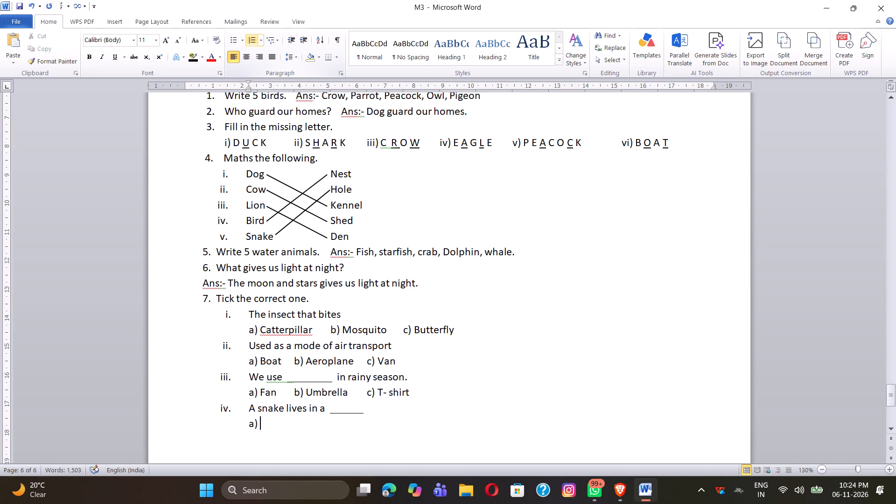
text(hen)
key(Tab)
text(b))
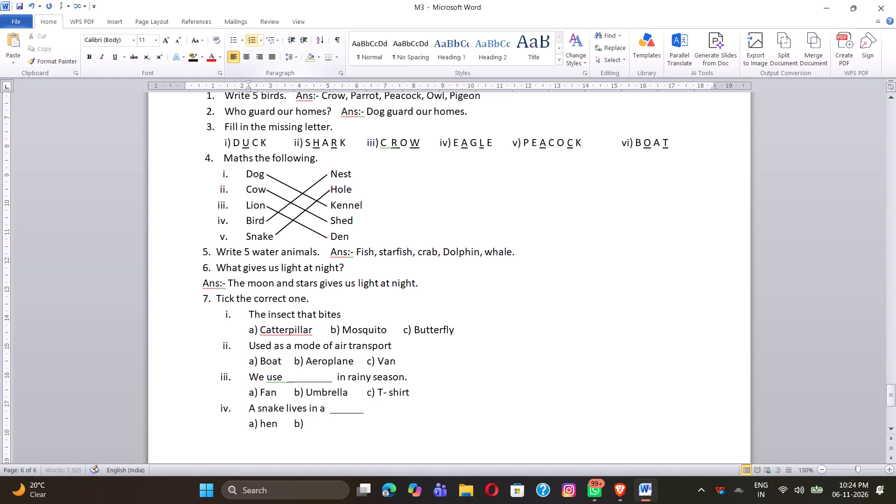
key(space)
text(hole)
key(Tab)
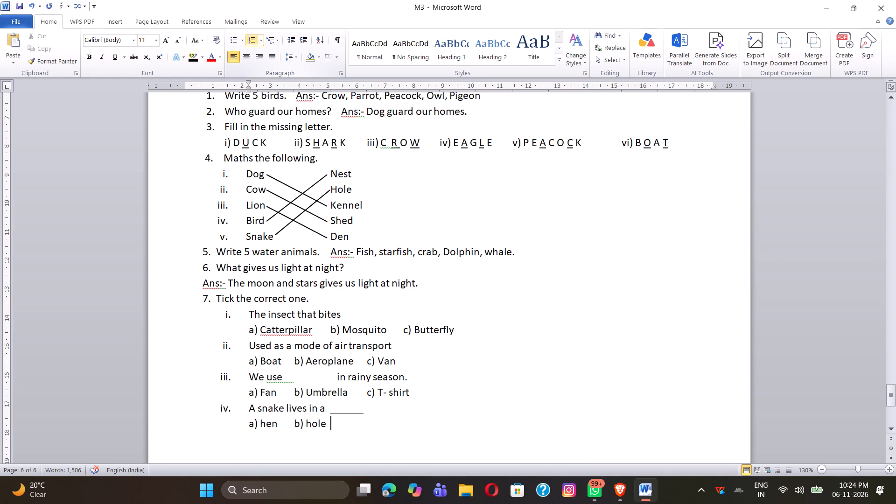
key(Tab)
text(c) Pen)
key(s)
Add roman-numbered item v below item iv's options: "Used as a mode of Personal transportation.".
key(Return)
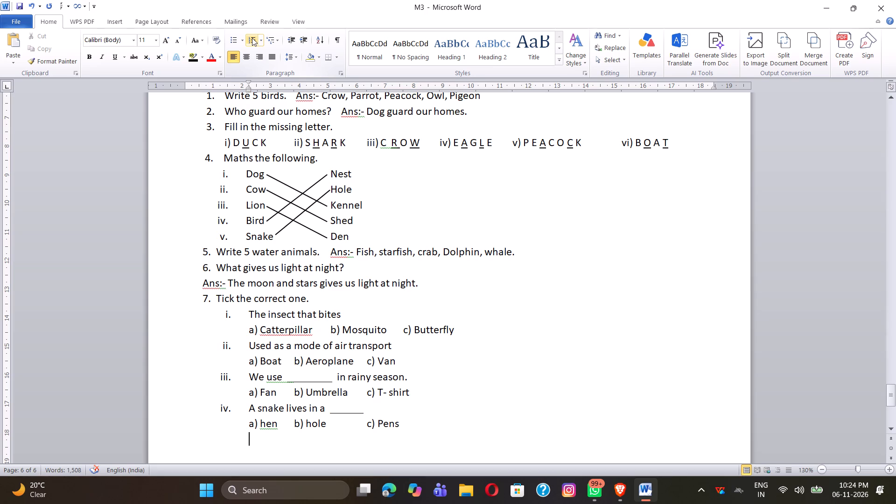
click(252, 38)
text(Used)
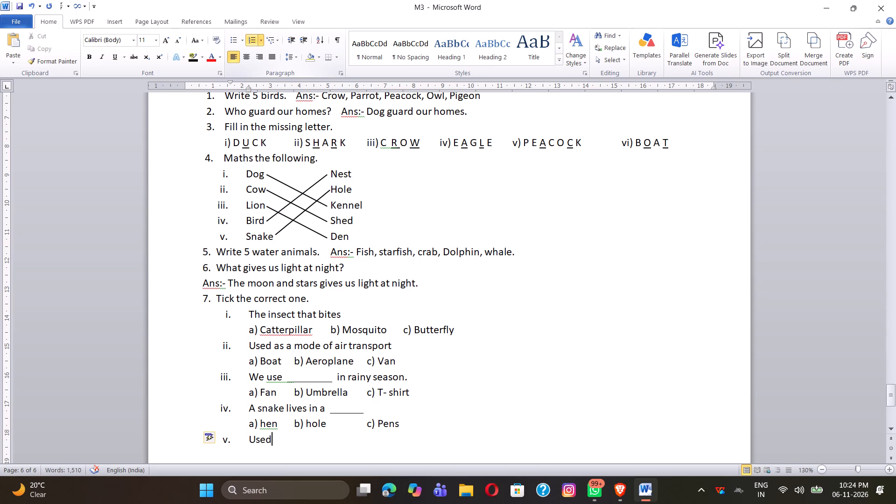
key(space)
text(as a mode)
key(space)
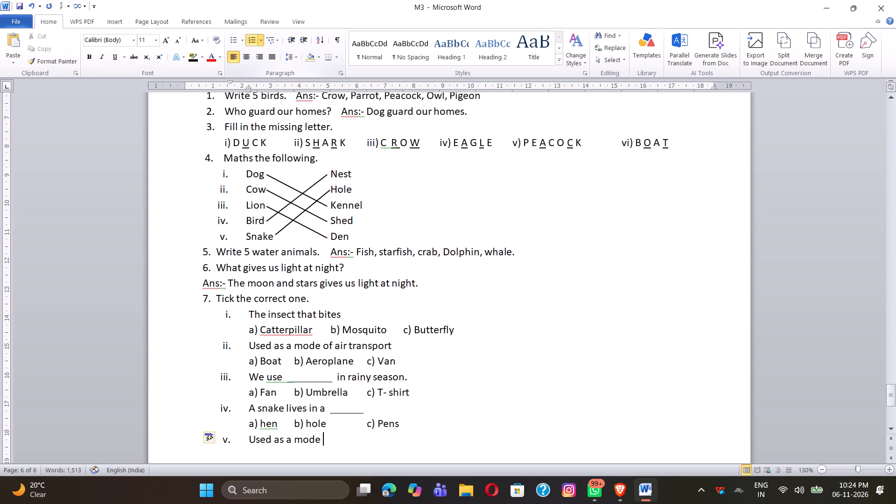
text(of)
key(space)
text(Personal)
key(space)
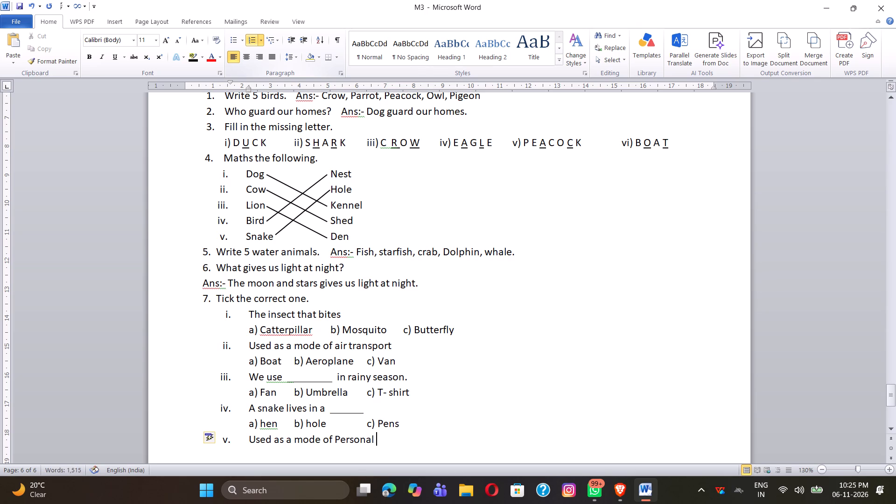
text(transport)
key(BackSpace)
key(BackSpace)
key(BackSpace)
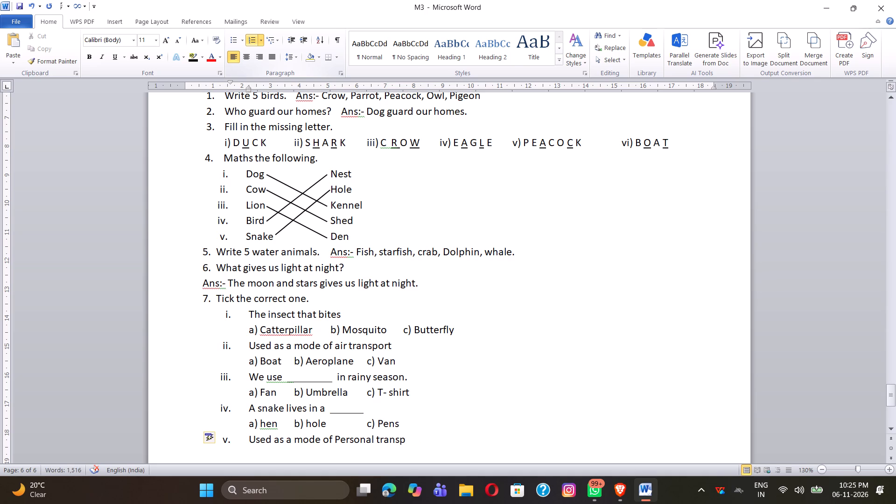
text(ortation)
key(period)
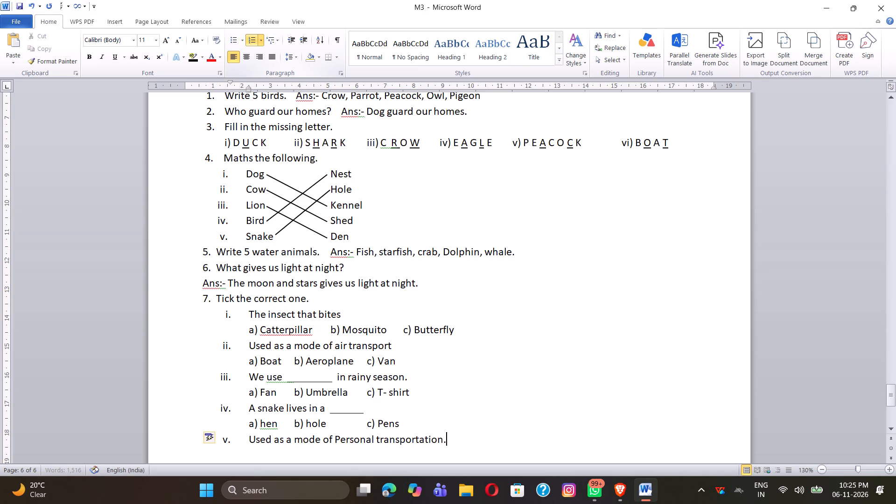
Add an unnumbered line below item v with tab-separated options: "a) Ship", "b) Train", "c) Scooter".
key(Return)
key(BackSpace)
text(a))
key(space)
text(Ship)
key(Tab)
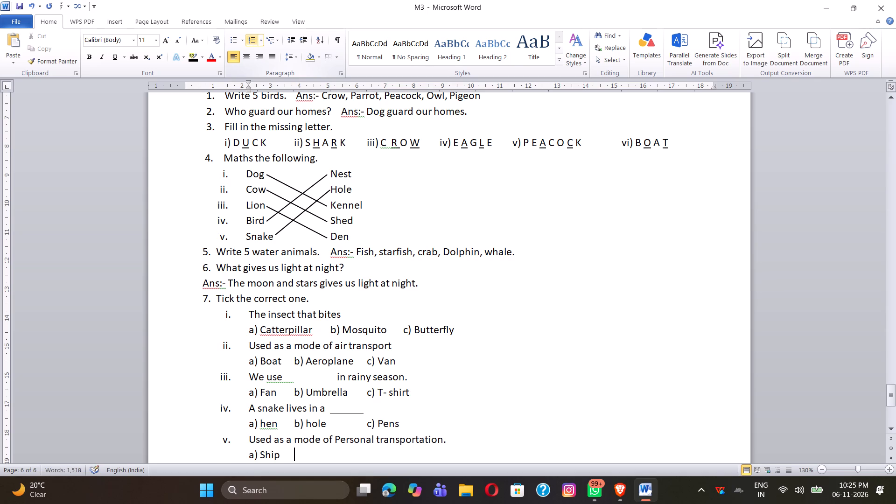
text(b))
key(space)
text(Train)
key(Tab)
key(Tab)
text(c) S)
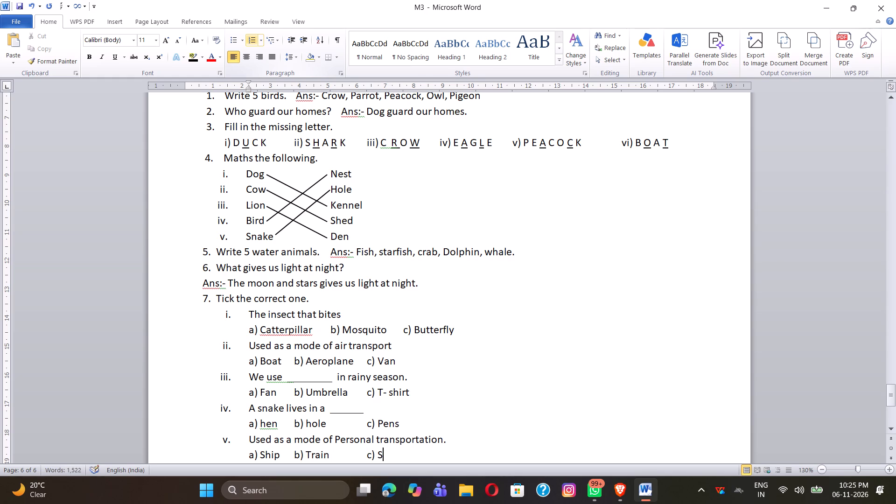
text(cooter)
Add an unlisted line below item v's options, indented with spaces to the question numbers: "9. Write 5 means of land transport.".
scroll(252, 38, down, 4)
scroll(330, 191, down, 1)
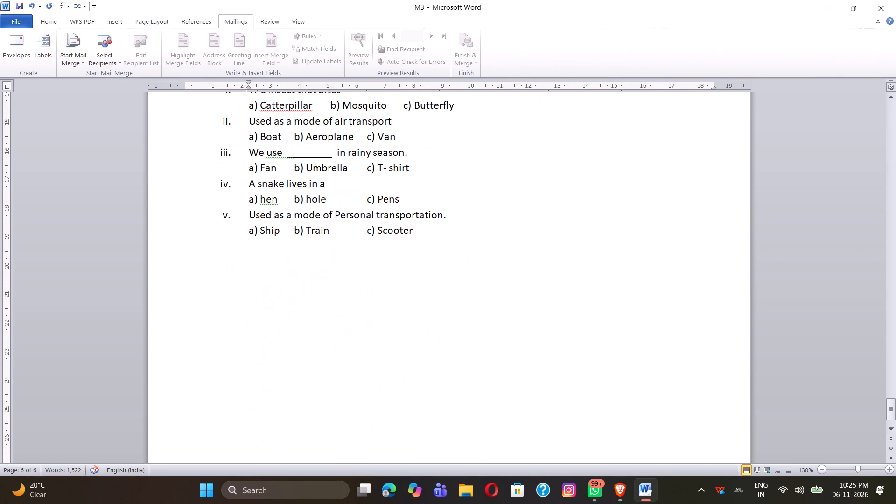
scroll(330, 191, down, 1)
click(40, 22)
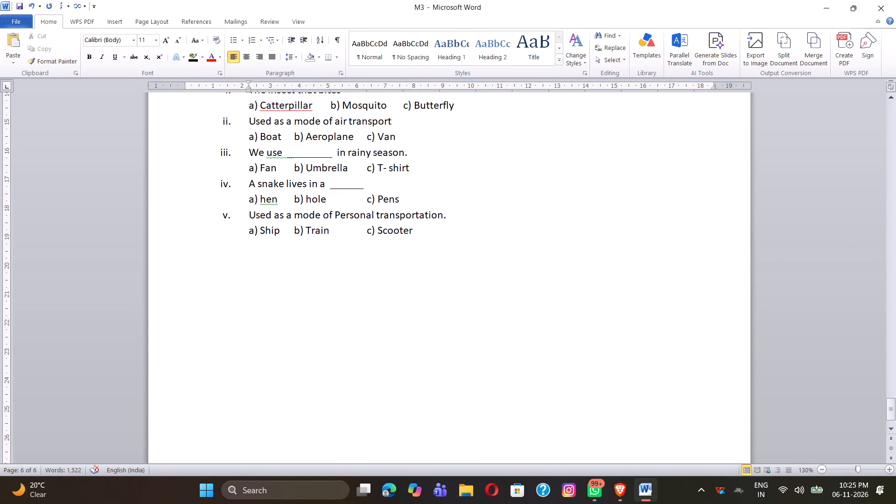
key(Return)
key(BackSpace)
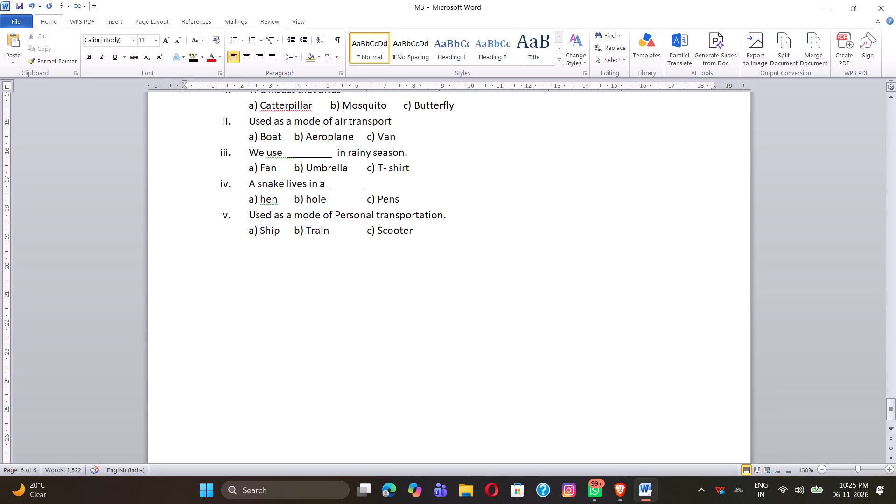
key(space)
key(space)
key(space)
key(space)
key(space)
key(space)
key(space)
key(space)
key(9)
scroll(349, 179, up, 1)
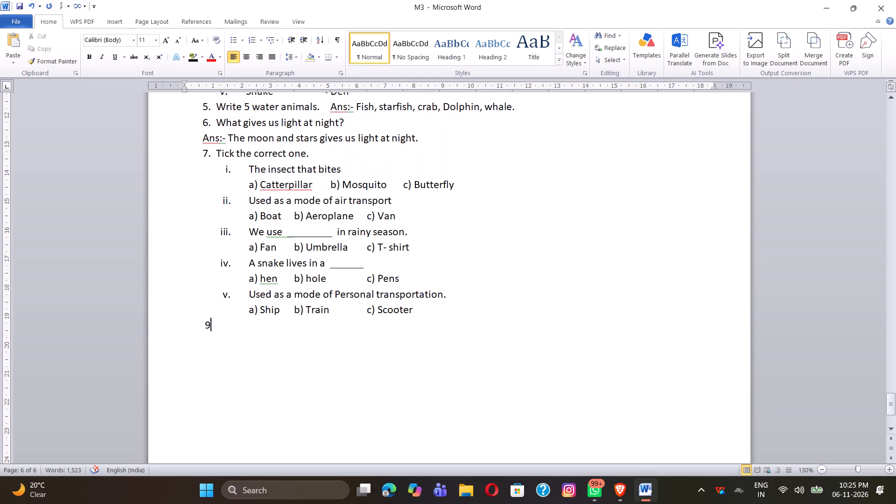
key(period)
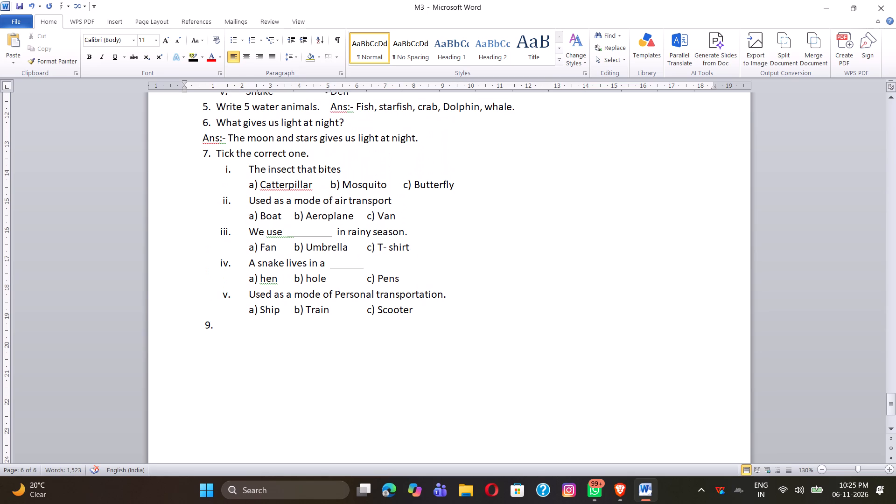
key(space)
text(Write)
key(space)
text(5 means)
key(space)
text(of land tranm)
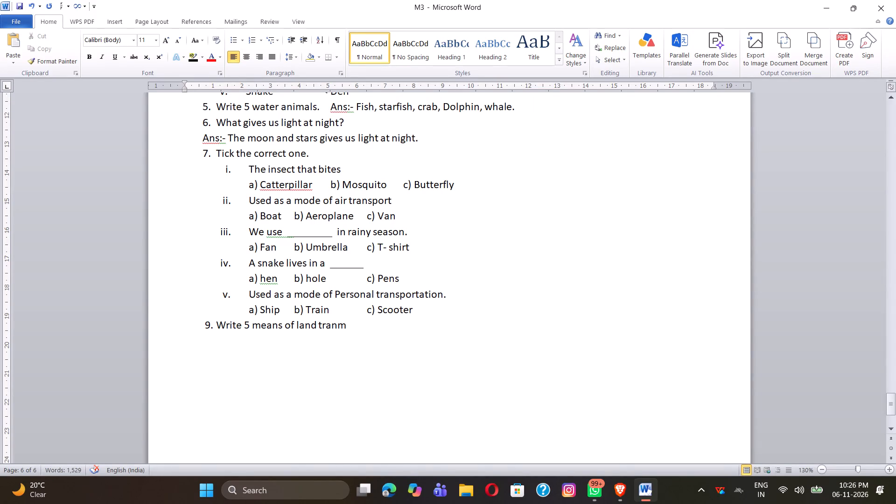
key(BackSpace)
text(sport)
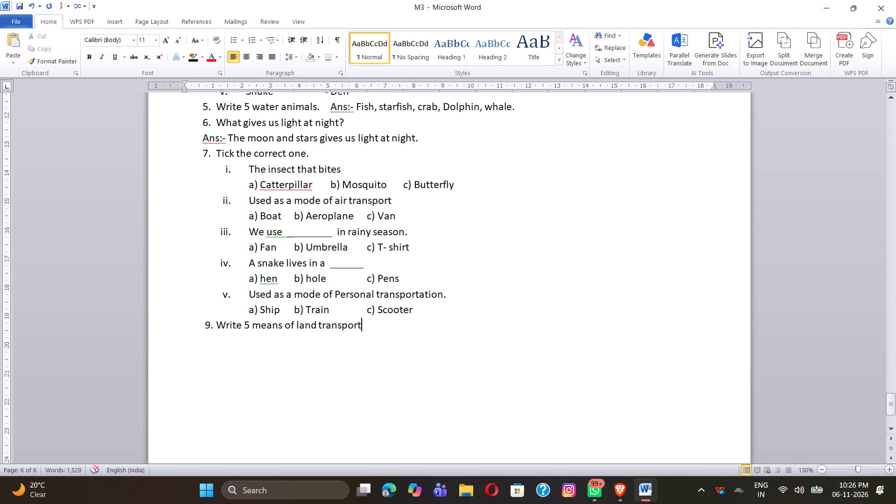
key(comma)
key(BackSpace)
key(period)
Add a space-indented answer line below question 9: "Ans:- Bus, Car, Train, Auto-Ricksaw, Van.".
key(Return)
key(space)
key(space)
key(space)
key(space)
key(space)
key(space)
key(space)
text(Ans:-)
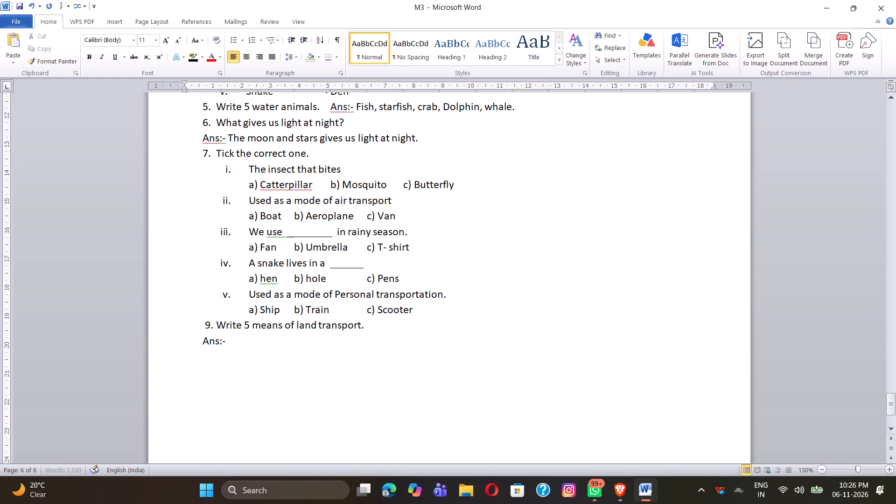
key(space)
text(Bus,)
key(space)
text(Car,)
key(space)
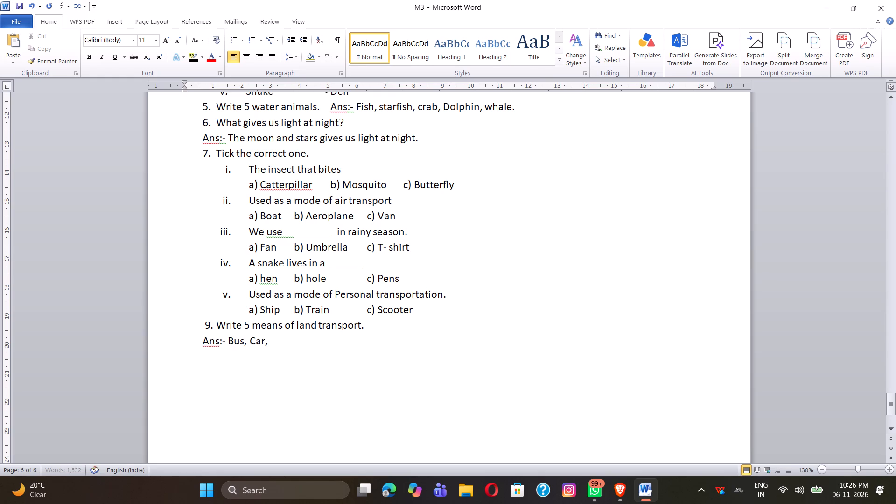
text(Train)
text(,)
key(space)
text(Auto)
text(-Ricksaw)
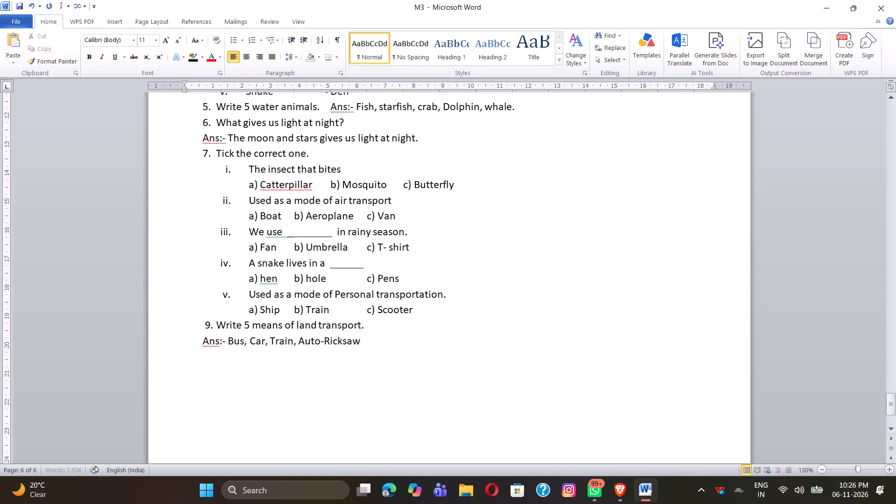
text(,)
key(space)
text(Van)
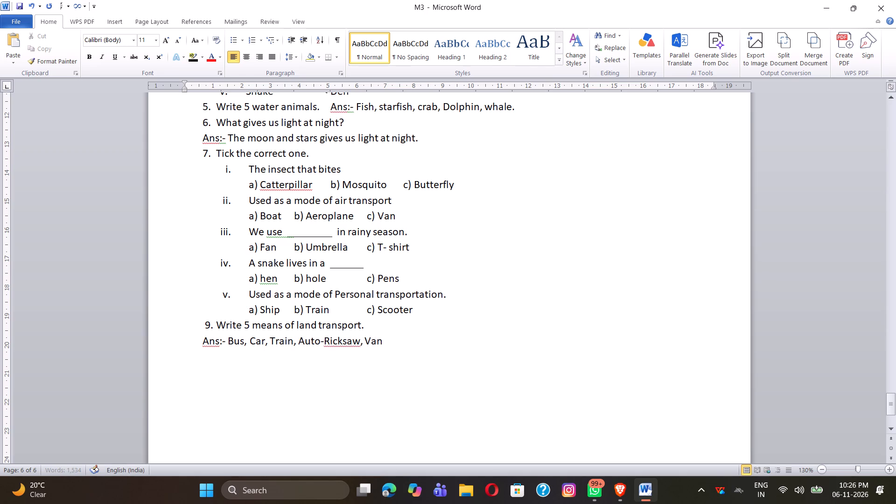
key(period)
Add an unlisted line below question 9's answer, indented with spaces to the question numbers: "10. What are insect?".
key(Return)
key(Tab)
key(BackSpace)
key(space)
key(space)
key(space)
key(space)
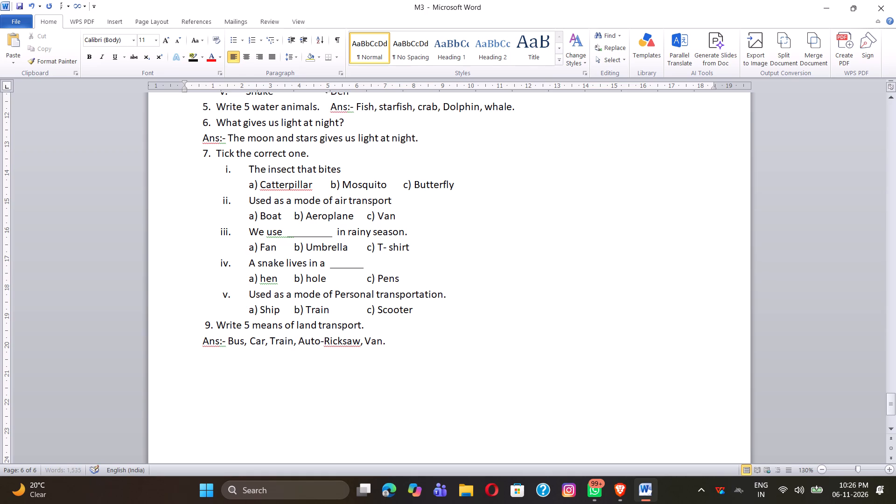
key(space)
key(space)
key(space)
key(space)
text(10)
key(period)
key(space)
text(What)
key(space)
text(are)
key(space)
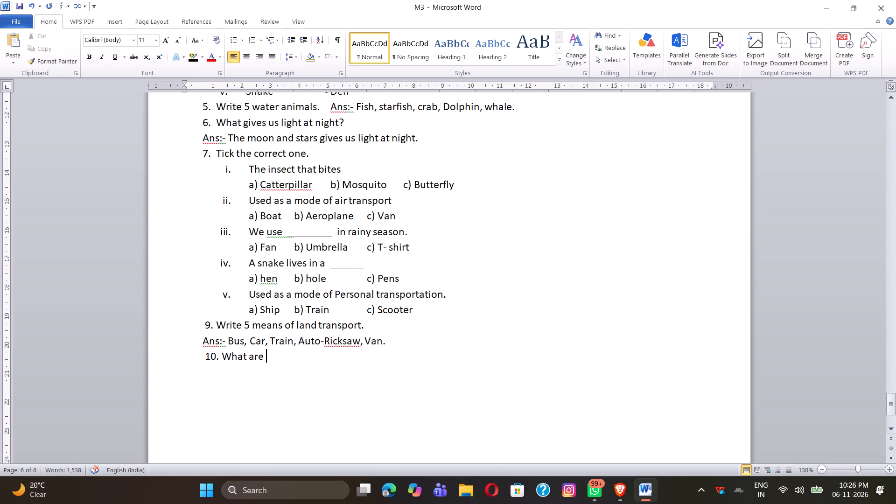
key(i)
text(nsect)
key(shift+question)
Start a space-indented answer line below question 10 with "Ans:-", aligned with its number.
key(Return)
key(space)
key(space)
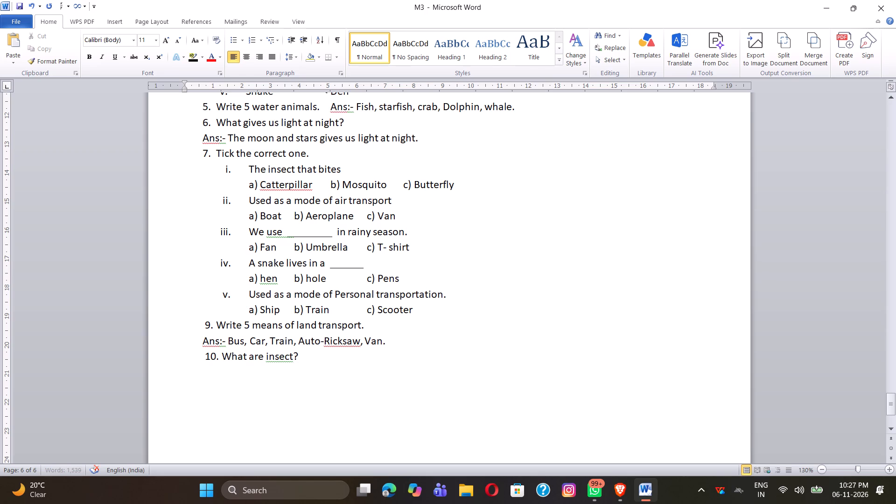
key(space)
key(space)
key(space)
key(space)
key(space)
key(space)
text(Ans:0)
key(BackSpace)
key(minus)
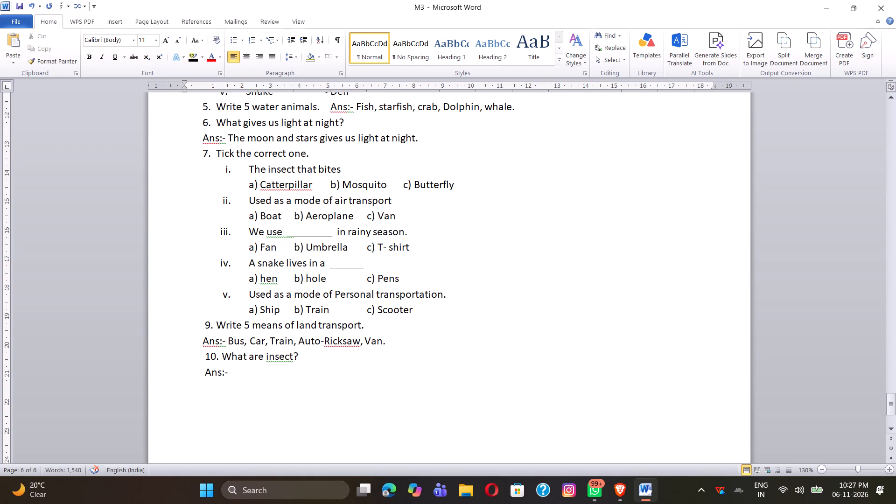
Indent question 9's answer line by one more space to align it with question 10's answer label.
click(200, 339)
key(space)
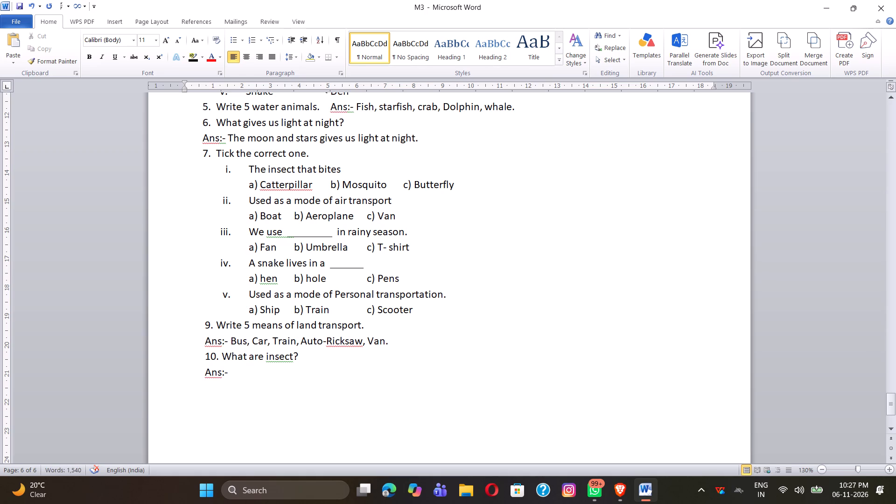
Complete question 10's answer after "Ans:-" with "Insects are very small animals.".
click(233, 375)
key(space)
text(Insect)
text(s are)
key(space)
text(very)
key(space)
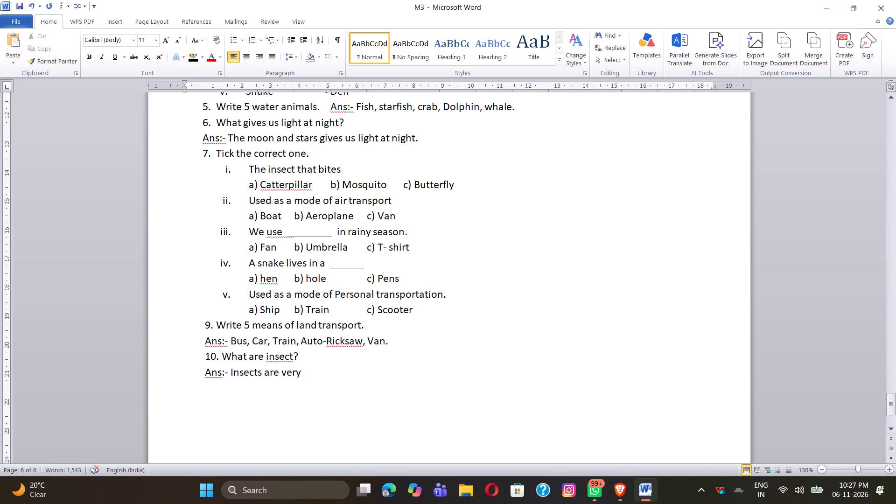
key(s)
text(mall)
key(space)
text(animals)
key(period)
Start a new space-indented line below question 10's answer with the question number "11.".
key(Return)
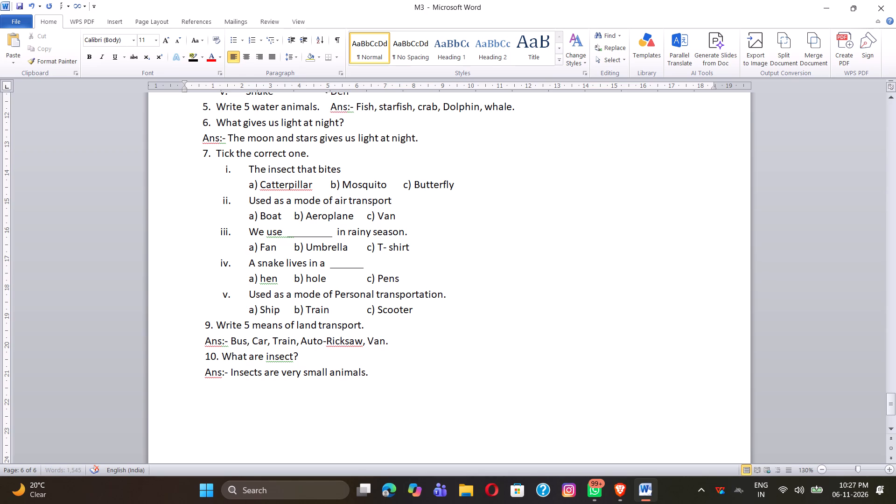
key(space)
key(space)
key(space)
key(space)
key(space)
key(space)
key(space)
key(space)
key(space)
text(11)
key(BackSpace)
key(BackSpace)
text(11)
key(period)
Remove one leading space before "11." to align it with question number 10.
key(Left)
key(Left)
key(Left)
key(BackSpace)
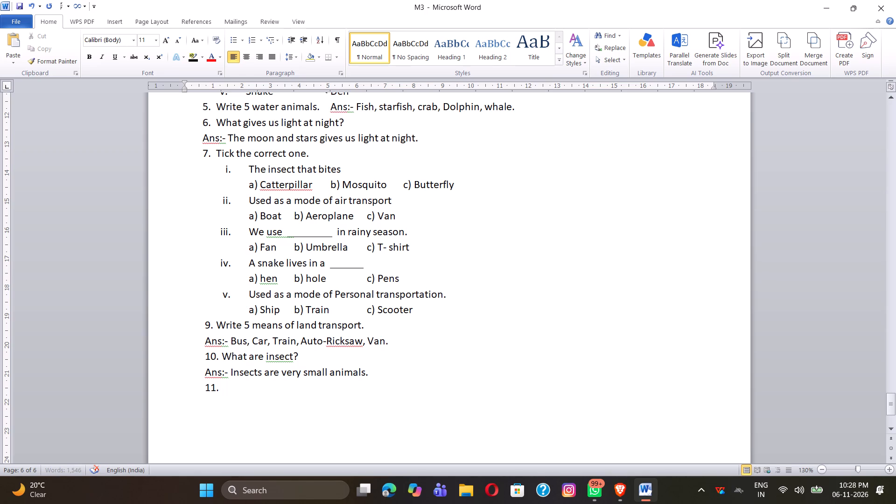
key(Right)
key(Right)
key(Right)
Enter question 11's text after its number: "Which animals is called the king of jungle?".
key(space)
text(Which animals)
key(space)
text(is)
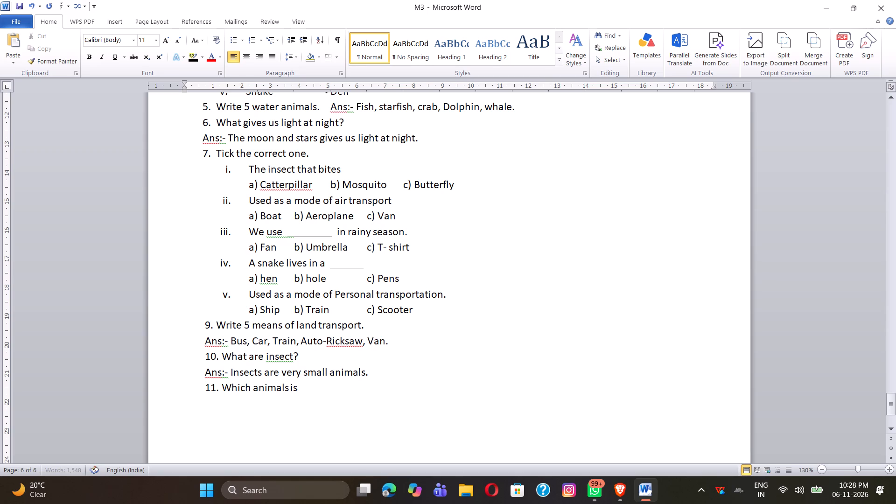
key(space)
text(called)
key(space)
text(the)
key(space)
text(king of)
key(space)
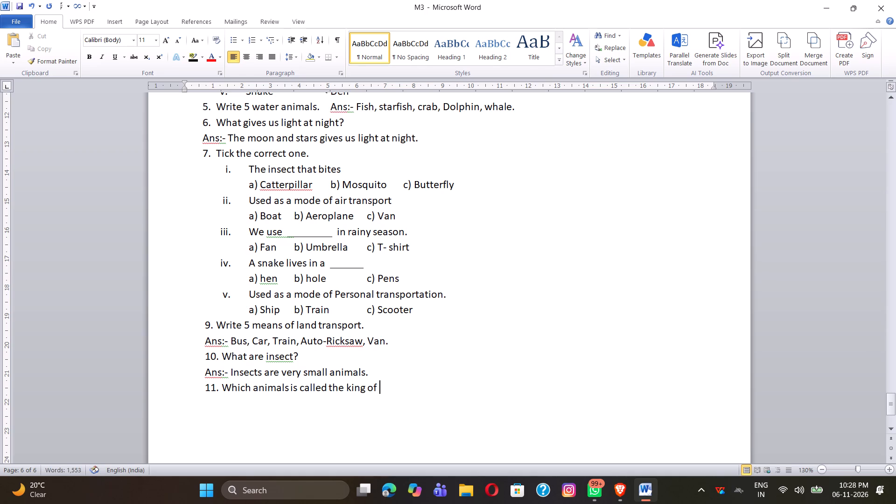
text(jungle)
key(shift+question)
Start a space-indented answer line below question 11 with "Ans:-", aligned with its number.
key(Return)
key(space)
key(space)
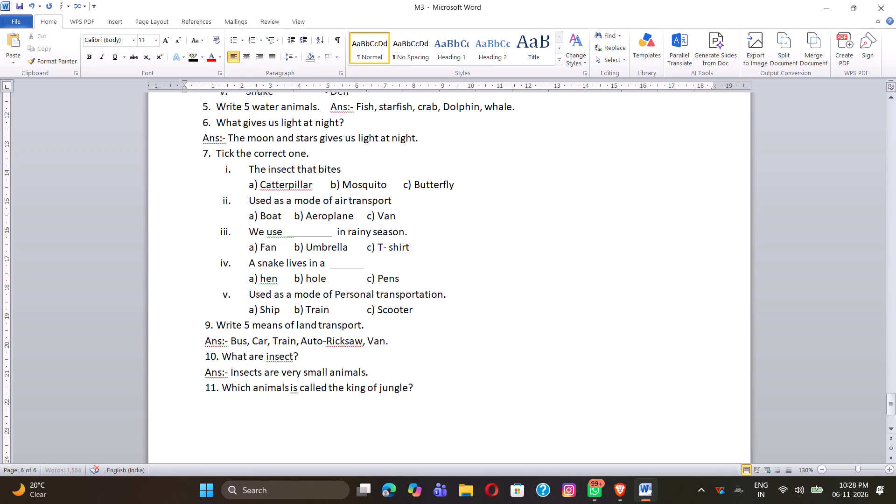
key(space)
key(space)
key(space)
key(space)
key(space)
key(space)
key(shift+a)
text(ns:-)
key(space)
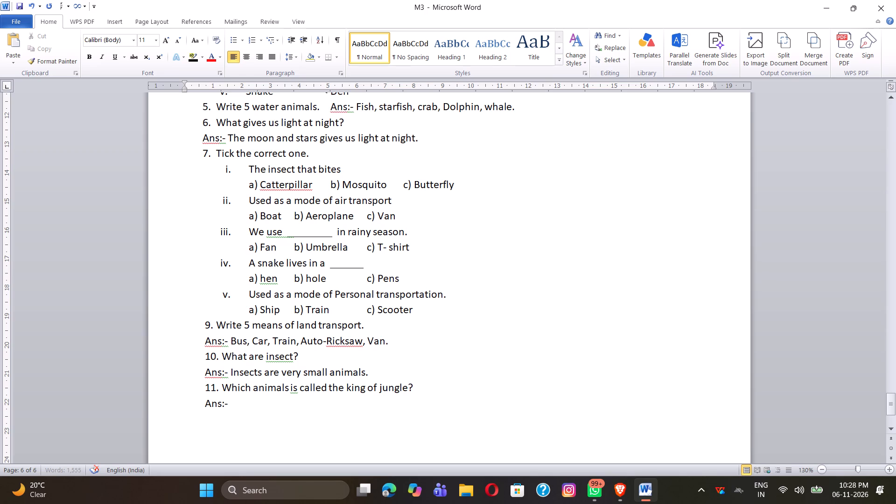
Enter question 11's answer after "Ans:-": "Lion is called the King of jungle".
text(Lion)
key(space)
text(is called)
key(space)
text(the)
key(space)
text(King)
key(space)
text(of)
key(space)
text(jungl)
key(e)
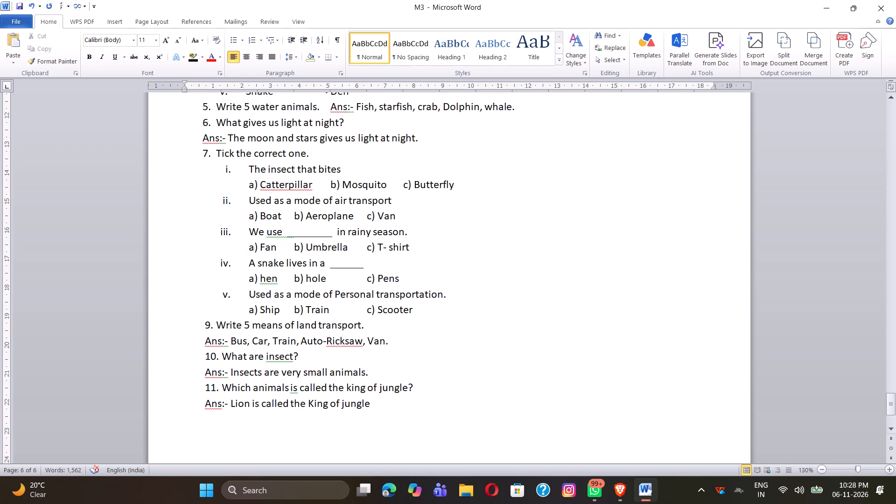
End question 11's answer with a full stop and save the M3 document.
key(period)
click(22, 3)
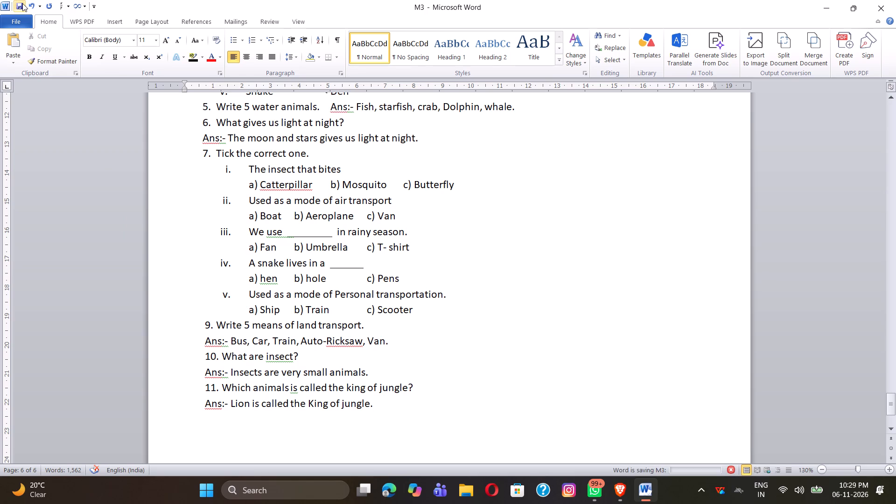
click(22, 3)
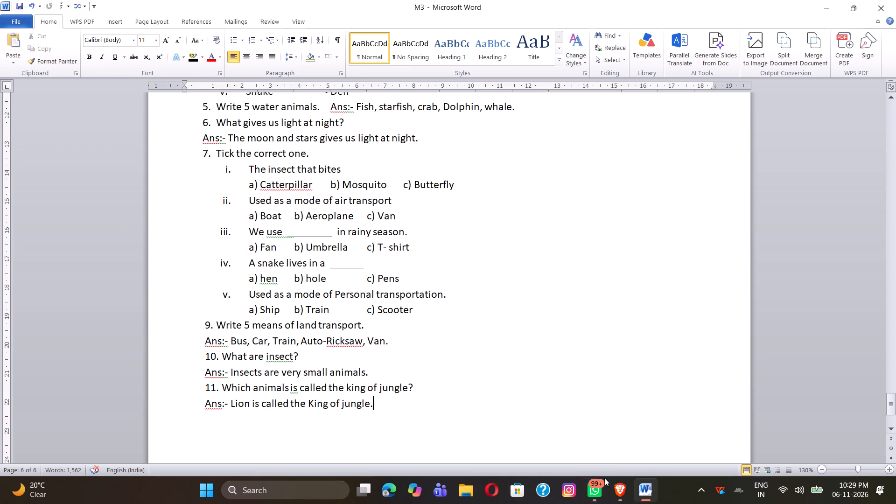